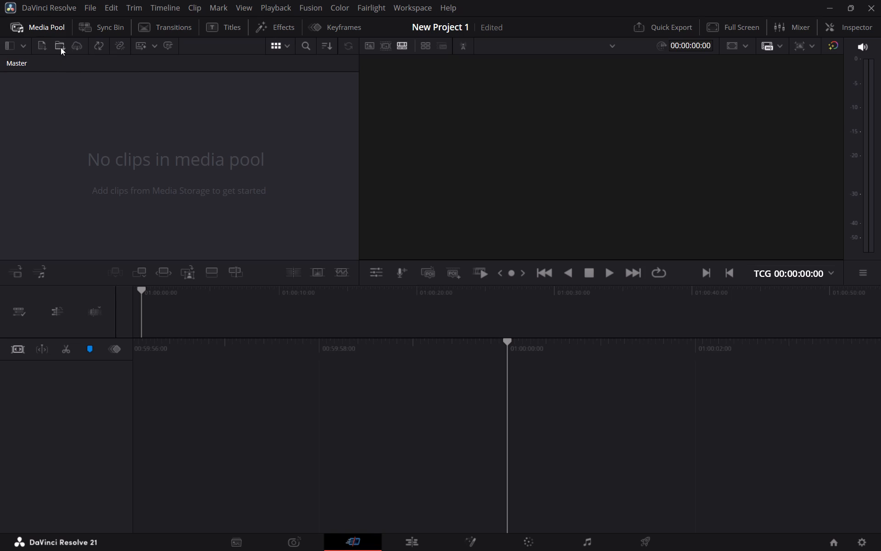
Import the chronova folder from Downloads into the media pool.
{"action": "left_click", "coordinate": [61, 47]}
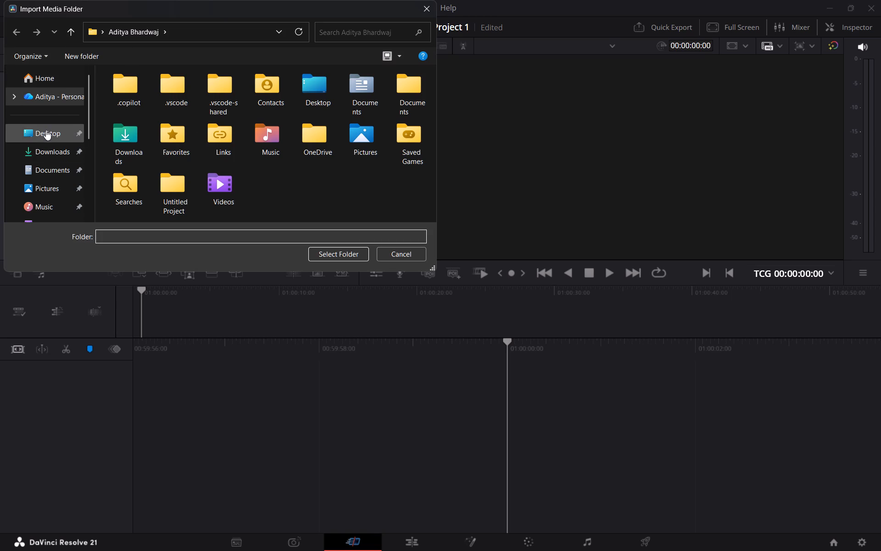
{"action": "left_click", "coordinate": [49, 152]}
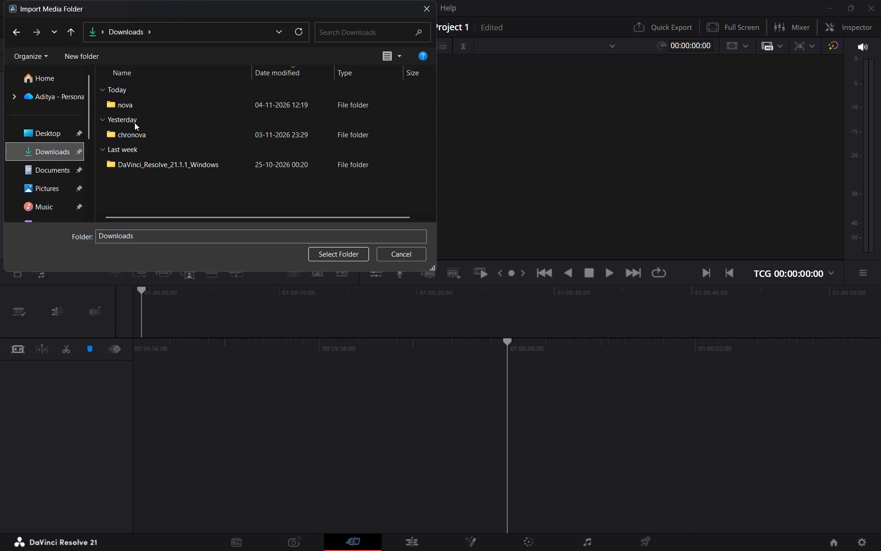
{"action": "double_click", "coordinate": [134, 130]}
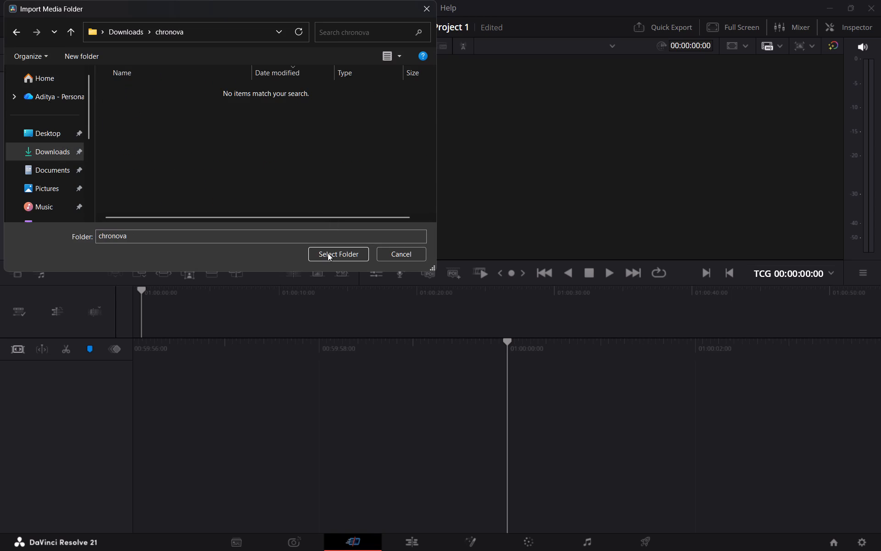
{"action": "left_click", "coordinate": [328, 256]}
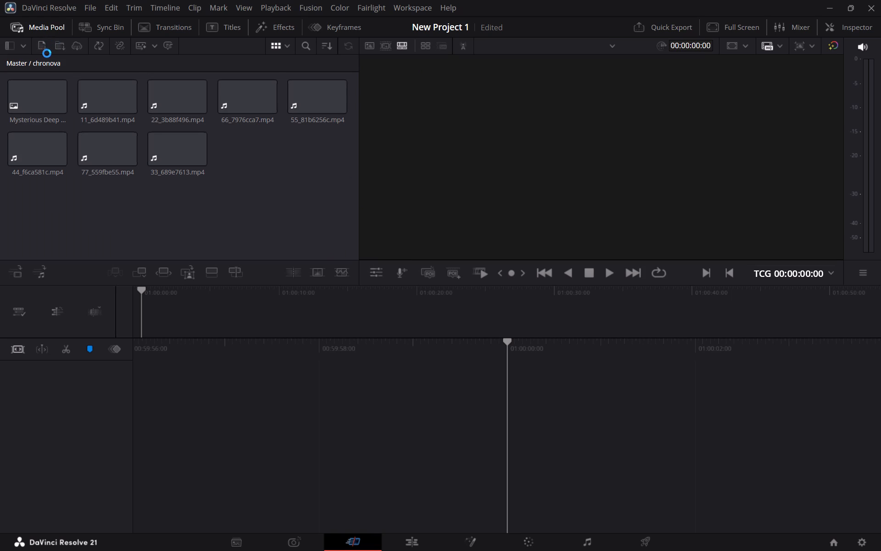
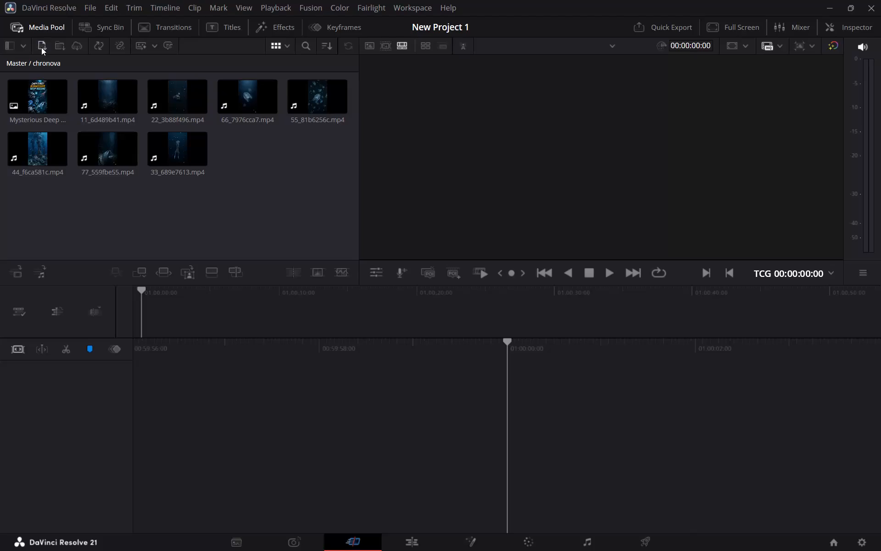
Import the ElevenLabs_2026 voice-over audio file from Downloads into the chronova bin.
{"action": "left_click", "coordinate": [46, 166]}
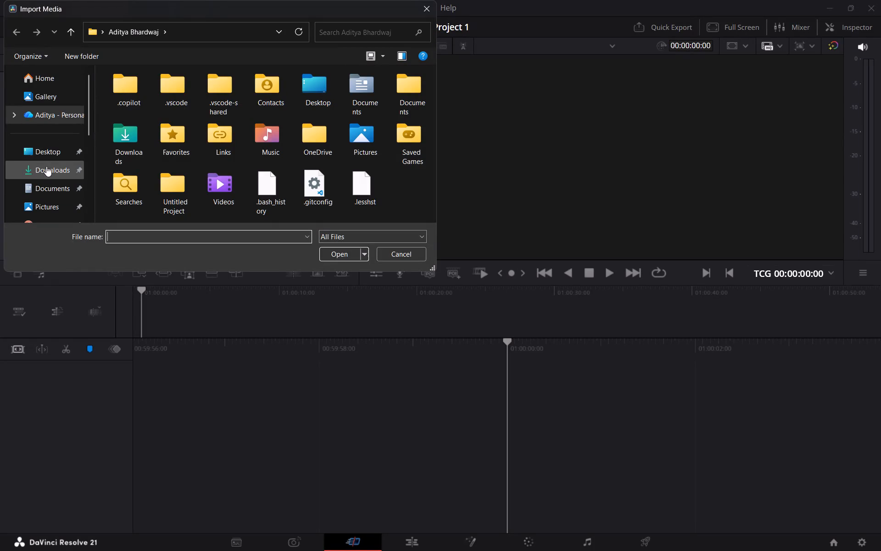
{"action": "double_click", "coordinate": [205, 106]}
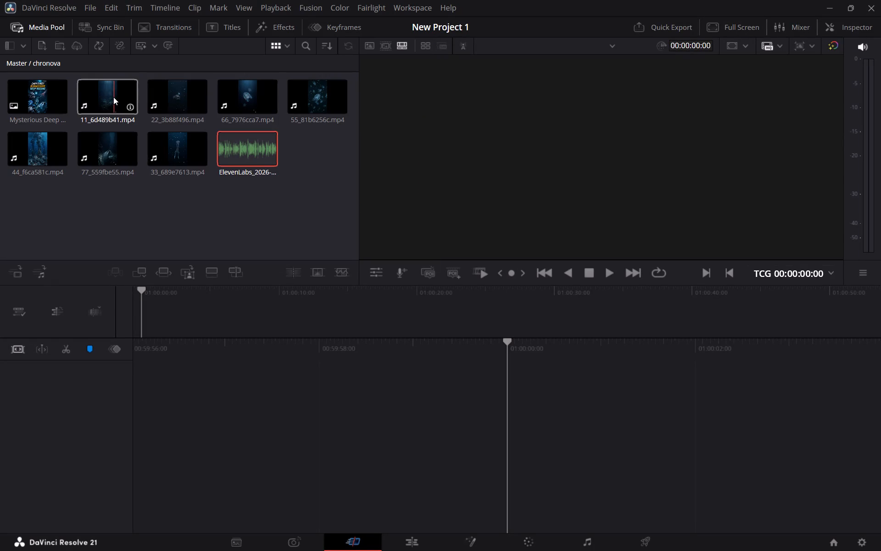
Start a timeline with 11_6d489b41.mp4 and append 22_3b88f496.mp4 from the chronova bin directly after it.
{"action": "left_click_drag", "start_coordinate": [113, 97], "coordinate": [507, 383]}
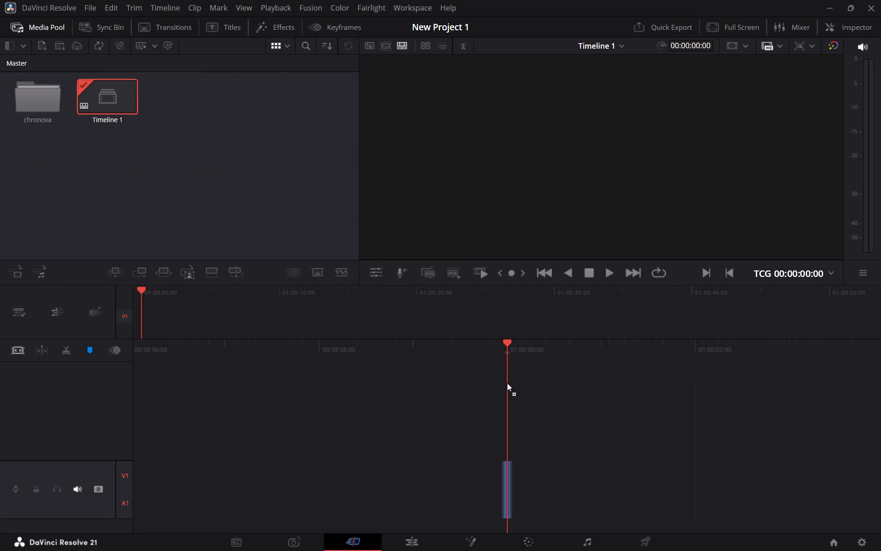
{"action": "left_click_drag", "start_coordinate": [507, 383], "coordinate": [525, 381]}
{"action": "scroll", "coordinate": [525, 381], "scroll_direction": "left", "scroll_amount": 5}
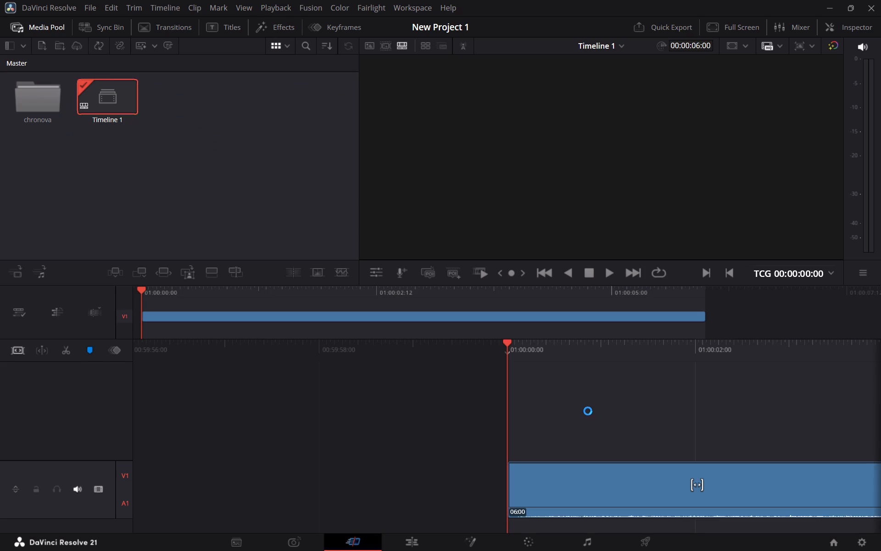
{"action": "scroll", "coordinate": [588, 411], "scroll_direction": "left", "scroll_amount": 20}
{"action": "scroll", "coordinate": [588, 411], "scroll_direction": "left", "scroll_amount": 12}
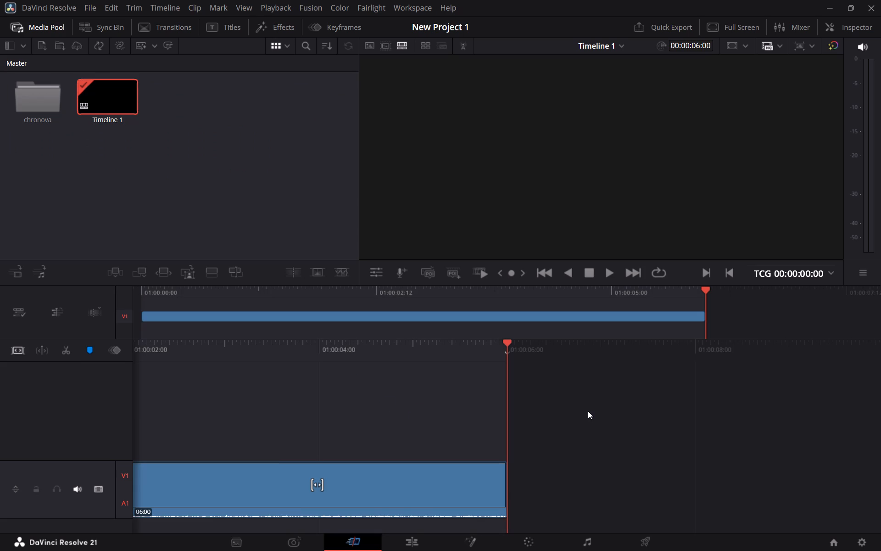
{"action": "double_click", "coordinate": [57, 104]}
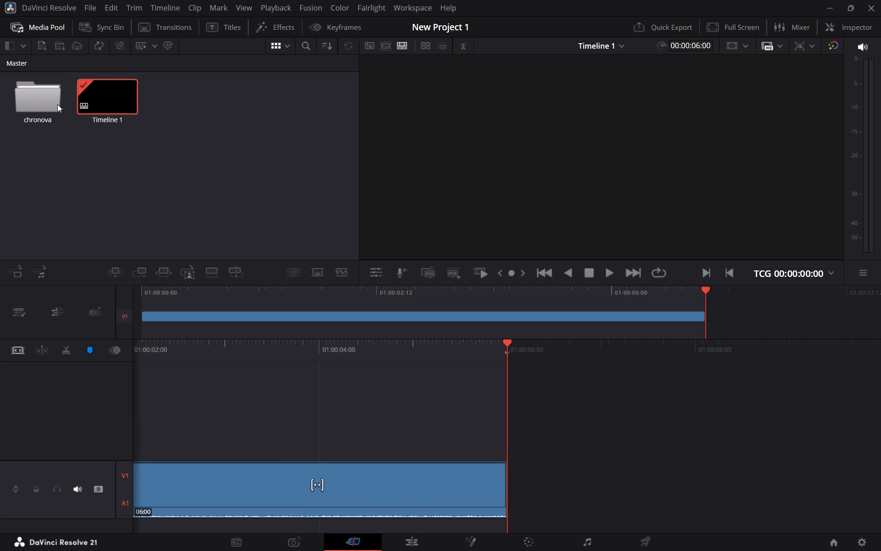
{"action": "left_click_drag", "start_coordinate": [170, 106], "coordinate": [284, 21]}
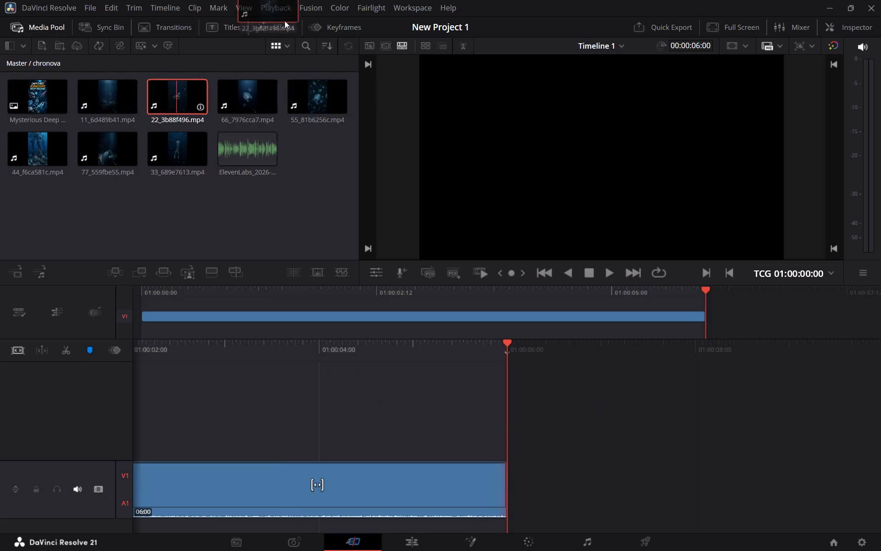
{"action": "left_click_drag", "start_coordinate": [284, 21], "coordinate": [529, 506]}
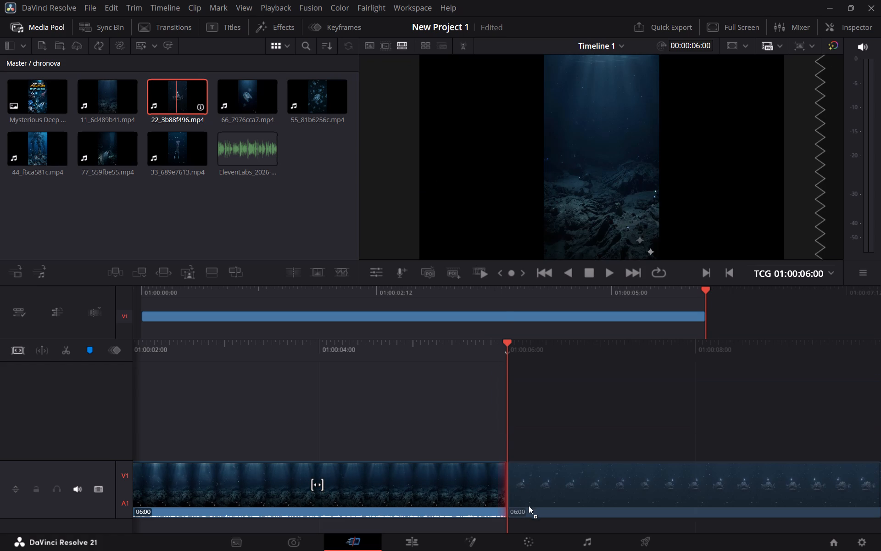
{"action": "left_click_drag", "start_coordinate": [529, 506], "coordinate": [530, 503]}
Append 33_689e7613.mp4 and 44_f6ca581c.mp4 to the end of the video track, in that order.
{"action": "scroll", "coordinate": [530, 503], "scroll_direction": "left", "scroll_amount": 12}
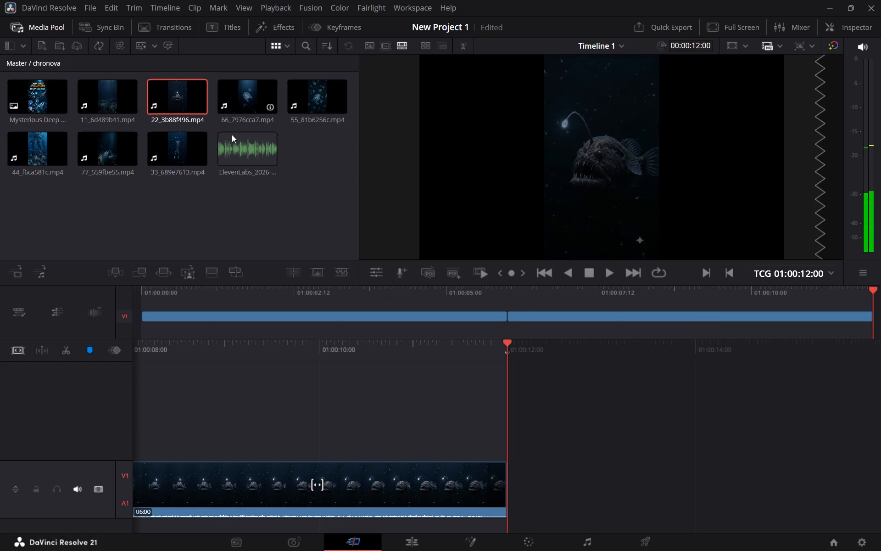
{"action": "left_click_drag", "start_coordinate": [176, 157], "coordinate": [562, 403]}
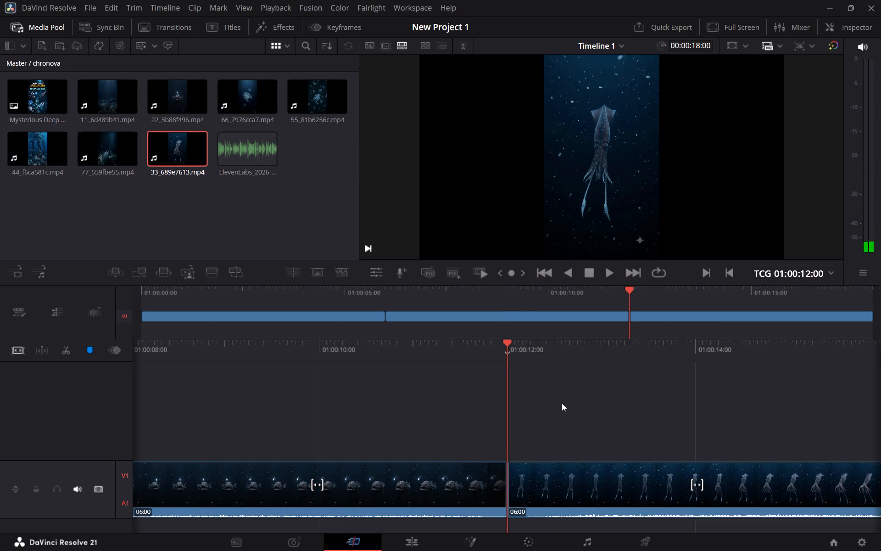
{"action": "scroll", "coordinate": [562, 403], "scroll_direction": "left", "scroll_amount": 13}
{"action": "left_click_drag", "start_coordinate": [34, 153], "coordinate": [515, 427]}
{"action": "scroll", "coordinate": [515, 427], "scroll_direction": "left", "scroll_amount": 9}
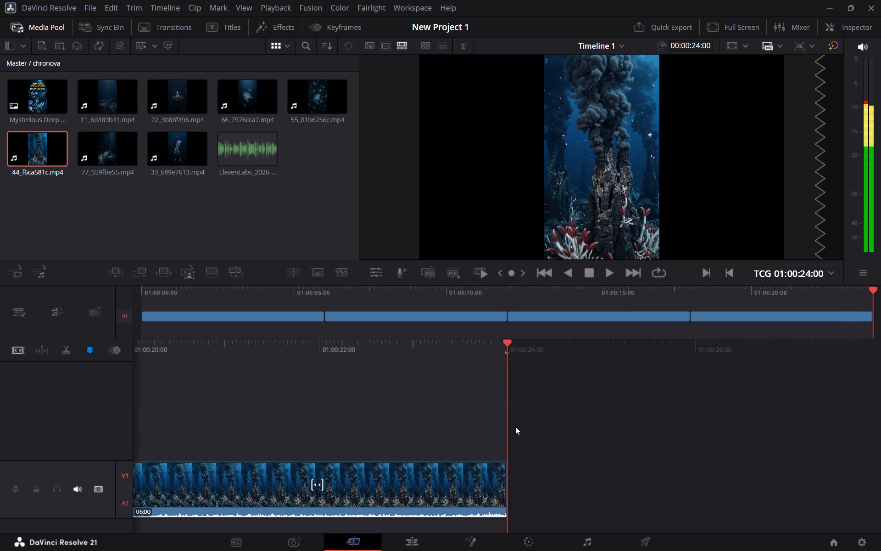
Append 55_81b6256c.mp4, 66_7976cca7.mp4 and 77_559fbe55.mp4 to the end of the video track, in that order.
{"action": "scroll", "coordinate": [515, 427], "scroll_direction": "left", "scroll_amount": 7}
{"action": "left_click_drag", "start_coordinate": [317, 106], "coordinate": [557, 383]}
{"action": "scroll", "coordinate": [557, 383], "scroll_direction": "left", "scroll_amount": 10}
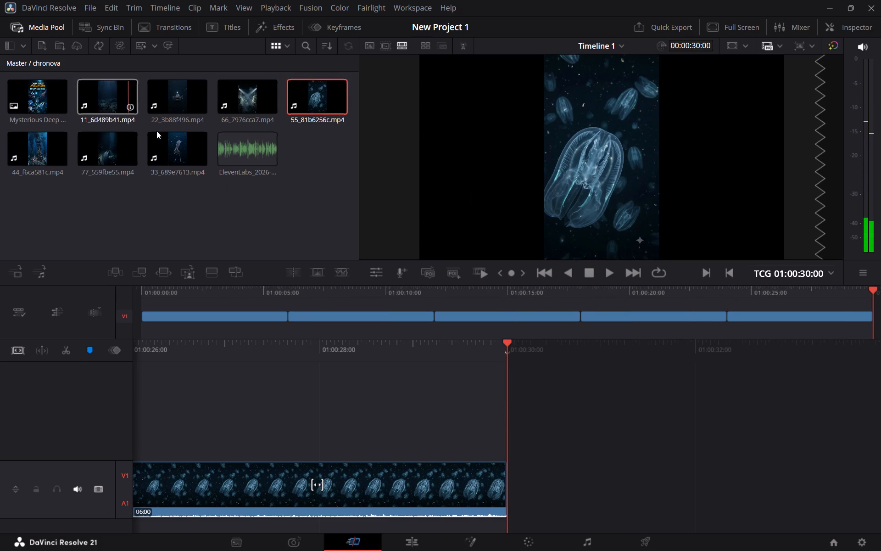
{"action": "left_click_drag", "start_coordinate": [248, 112], "coordinate": [550, 422]}
{"action": "scroll", "coordinate": [550, 422], "scroll_direction": "left", "scroll_amount": 9}
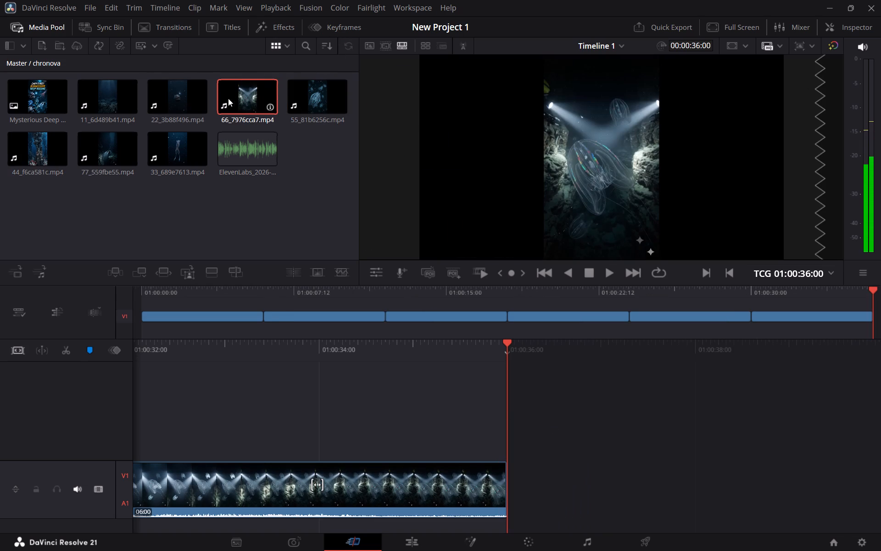
{"action": "left_click_drag", "start_coordinate": [91, 148], "coordinate": [527, 441]}
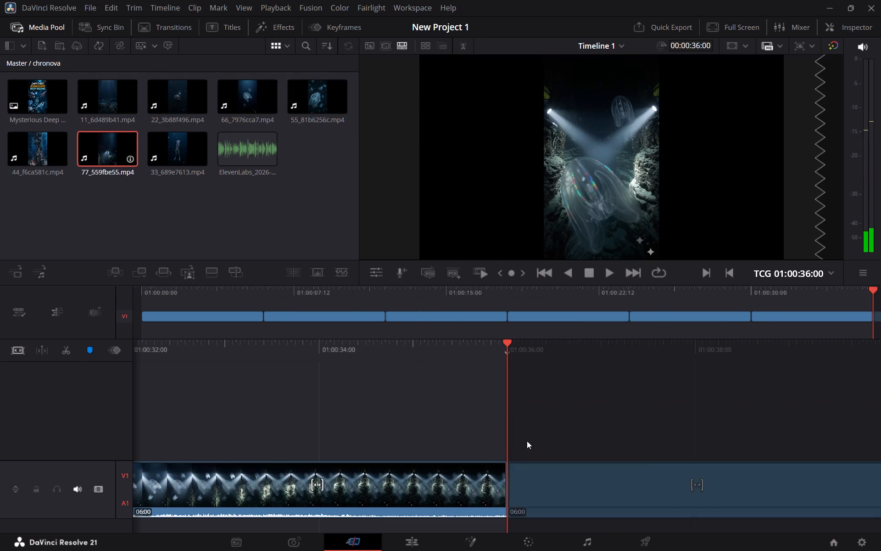
Place the ElevenLabs audio on a separate track below the video clips, starting at 01:00:00:00.
{"action": "scroll", "coordinate": [527, 441], "scroll_direction": "left", "scroll_amount": 7}
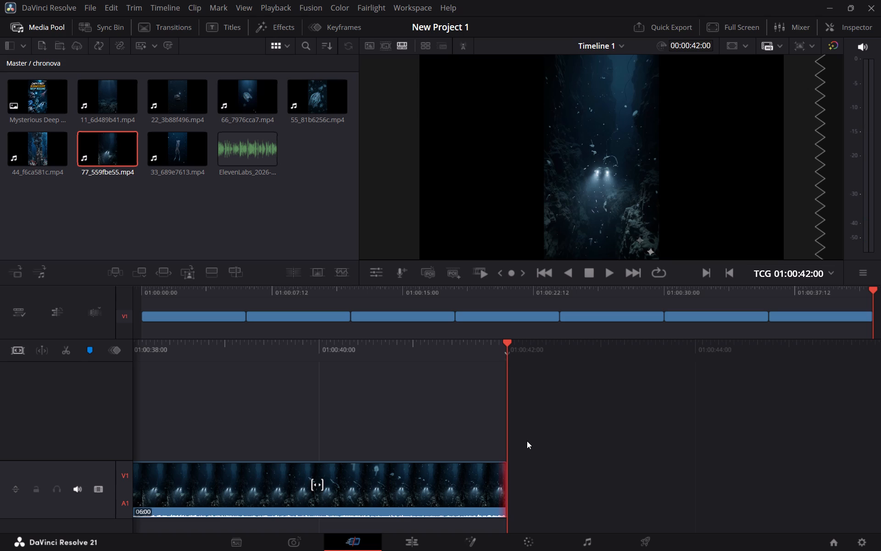
{"action": "scroll", "coordinate": [292, 415], "scroll_direction": "right", "scroll_amount": 17}
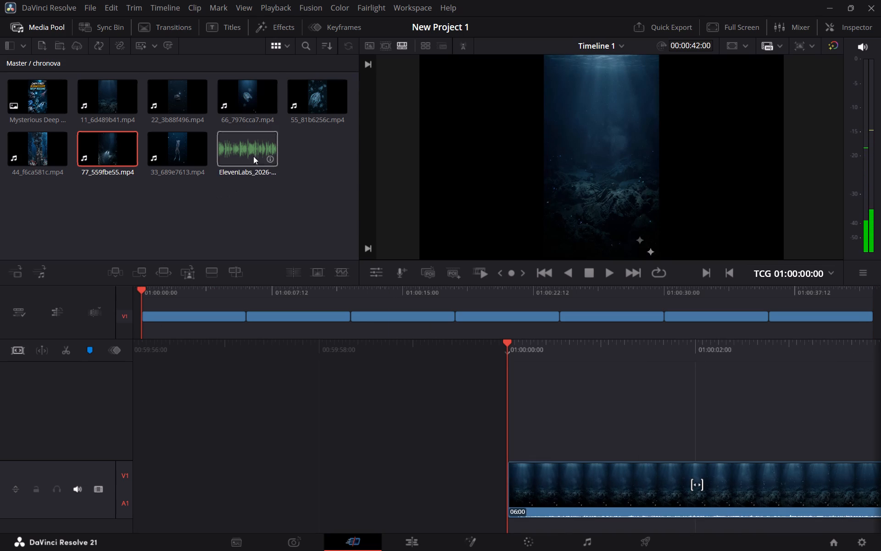
{"action": "left_click_drag", "start_coordinate": [250, 150], "coordinate": [514, 491]}
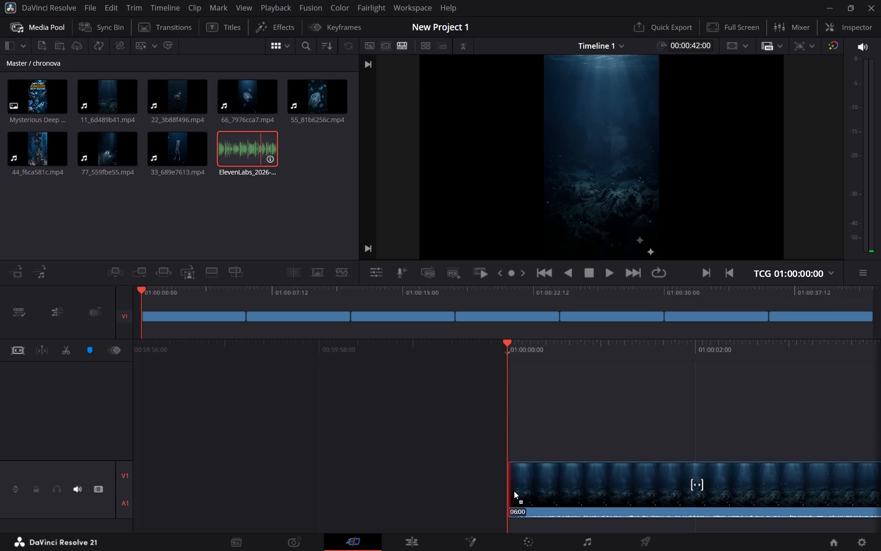
{"action": "left_click_drag", "start_coordinate": [514, 491], "coordinate": [509, 520]}
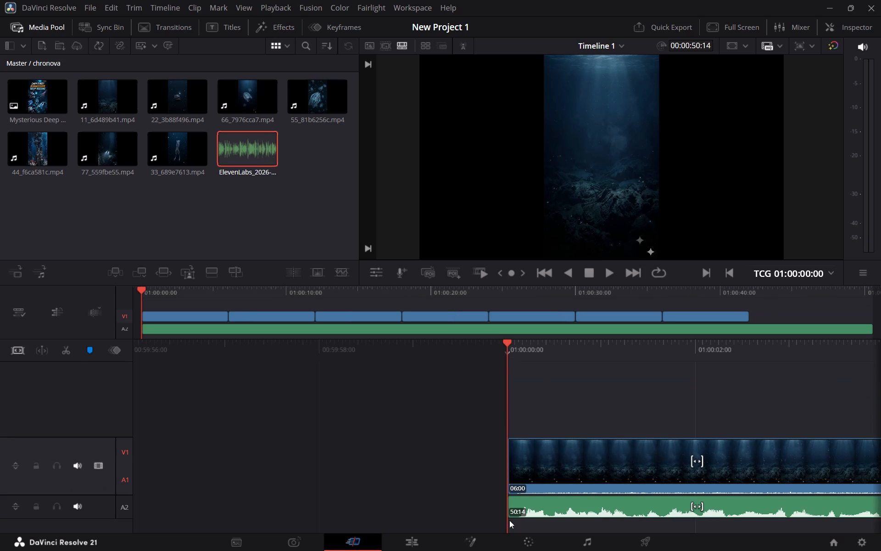
Scrub through the timeline to compare where the last video clip and the ElevenLabs audio end.
{"action": "scroll", "coordinate": [635, 470], "scroll_direction": "left", "scroll_amount": 5}
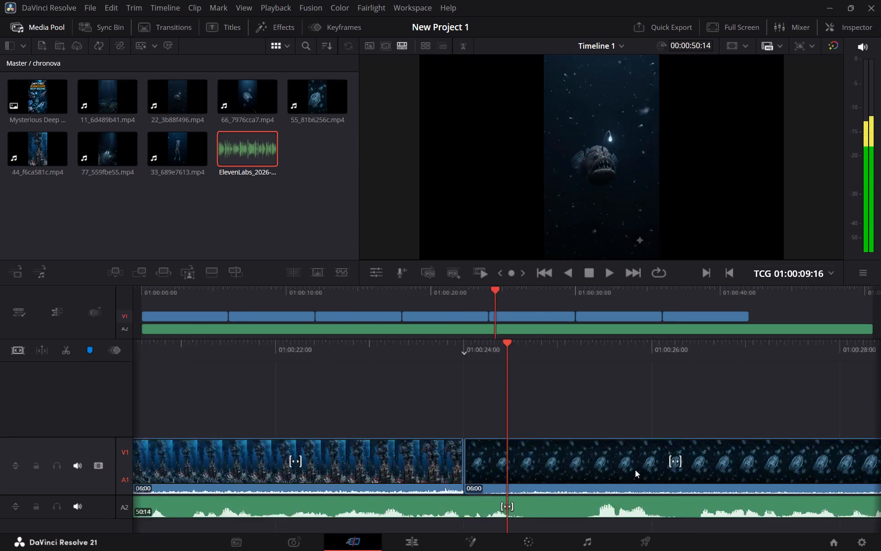
{"action": "scroll", "coordinate": [635, 470], "scroll_direction": "left", "scroll_amount": 6}
{"action": "scroll", "coordinate": [635, 470], "scroll_direction": "right", "scroll_amount": 1}
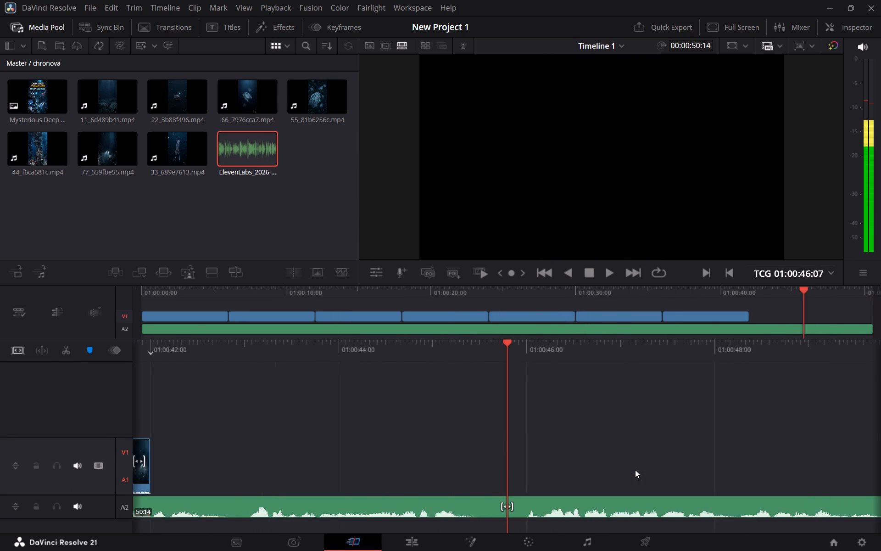
{"action": "scroll", "coordinate": [635, 470], "scroll_direction": "right", "scroll_amount": 2}
{"action": "scroll", "coordinate": [635, 470], "scroll_direction": "left", "scroll_amount": 1}
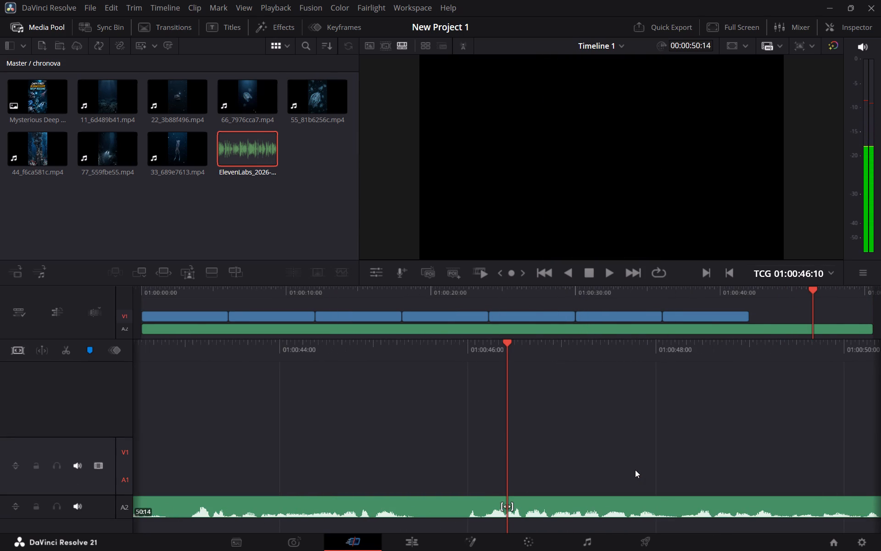
{"action": "scroll", "coordinate": [635, 470], "scroll_direction": "right", "scroll_amount": 4}
{"action": "scroll", "coordinate": [635, 470], "scroll_direction": "left", "scroll_amount": 5}
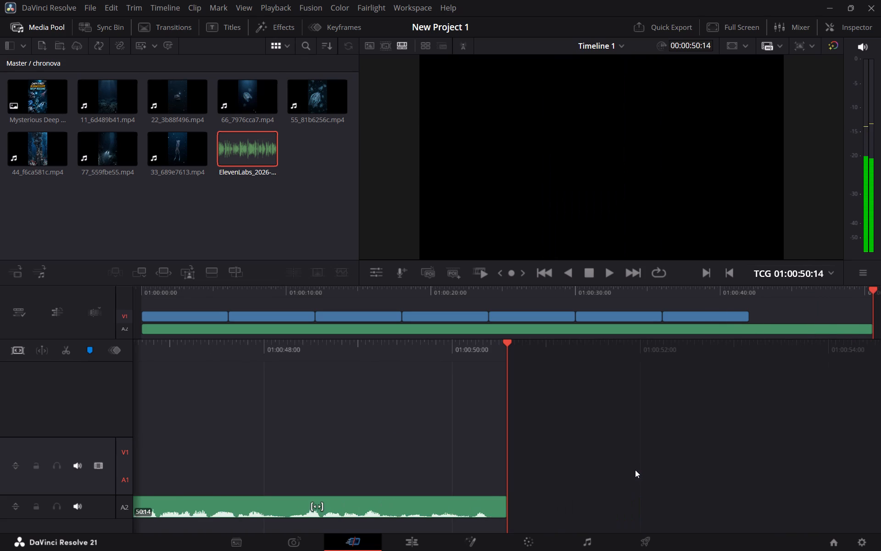
{"action": "scroll", "coordinate": [635, 470], "scroll_direction": "right", "scroll_amount": 3}
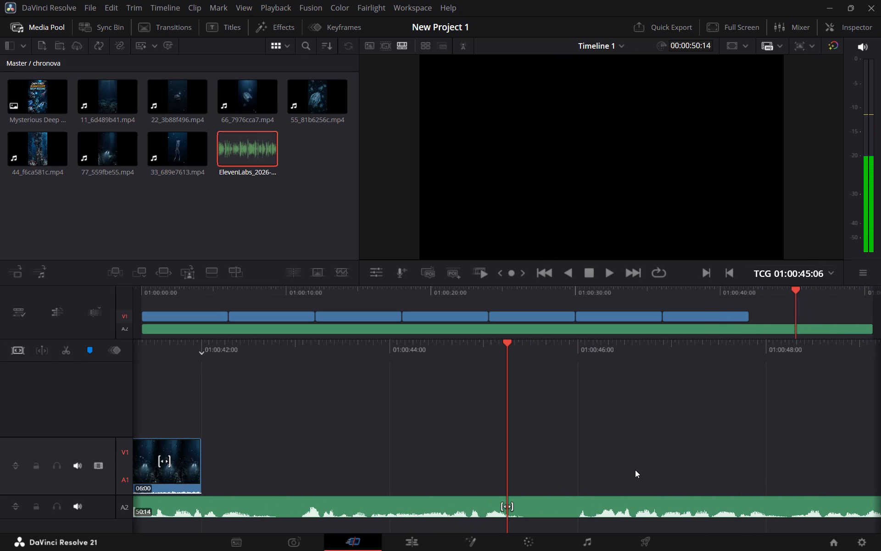
{"action": "scroll", "coordinate": [635, 470], "scroll_direction": "left", "scroll_amount": 3}
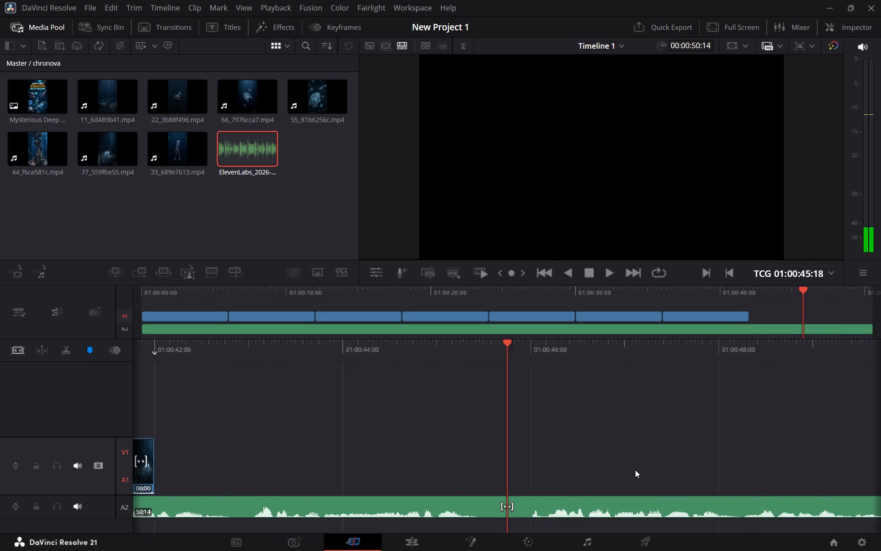
{"action": "scroll", "coordinate": [635, 470], "scroll_direction": "left", "scroll_amount": 1}
{"action": "scroll", "coordinate": [635, 470], "scroll_direction": "right", "scroll_amount": 3}
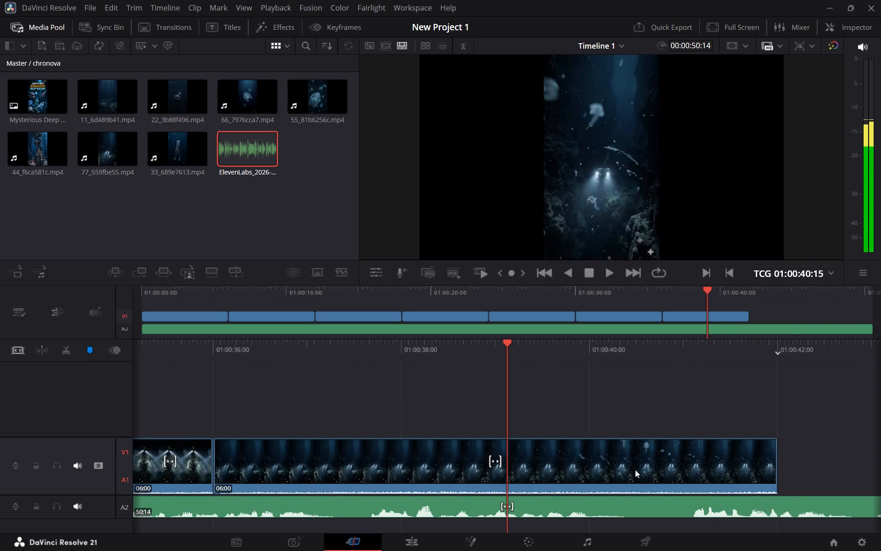
{"action": "scroll", "coordinate": [635, 470], "scroll_direction": "left", "scroll_amount": 1}
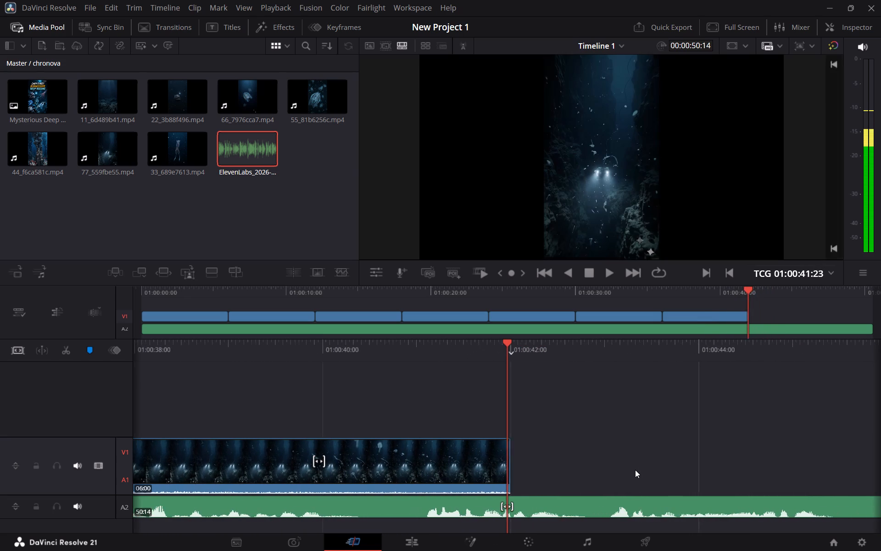
{"action": "scroll", "coordinate": [635, 470], "scroll_direction": "left", "scroll_amount": 2}
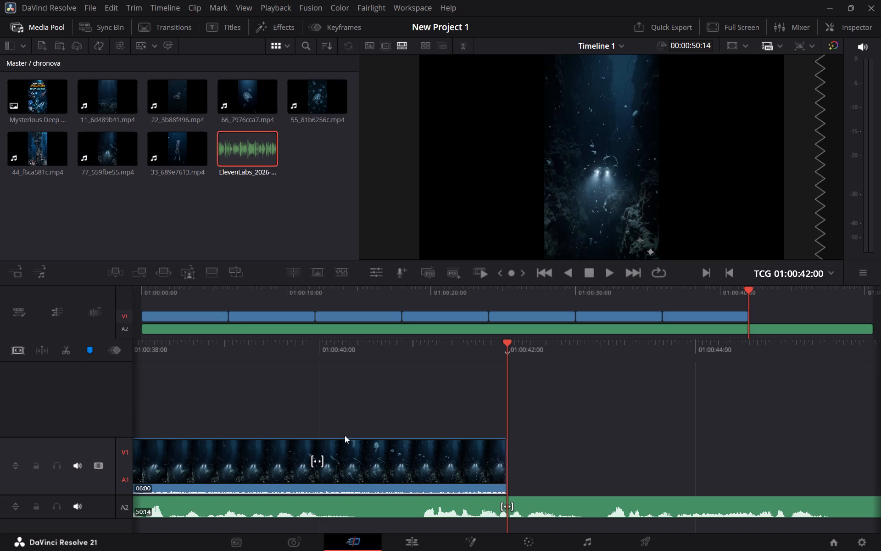
Scrub back through the timeline and forward across the clip joins, checking footage against the voice-over, and start playback in the 66_7976cca7.mp4 clip.
{"action": "scroll", "coordinate": [345, 435], "scroll_direction": "right", "scroll_amount": 2}
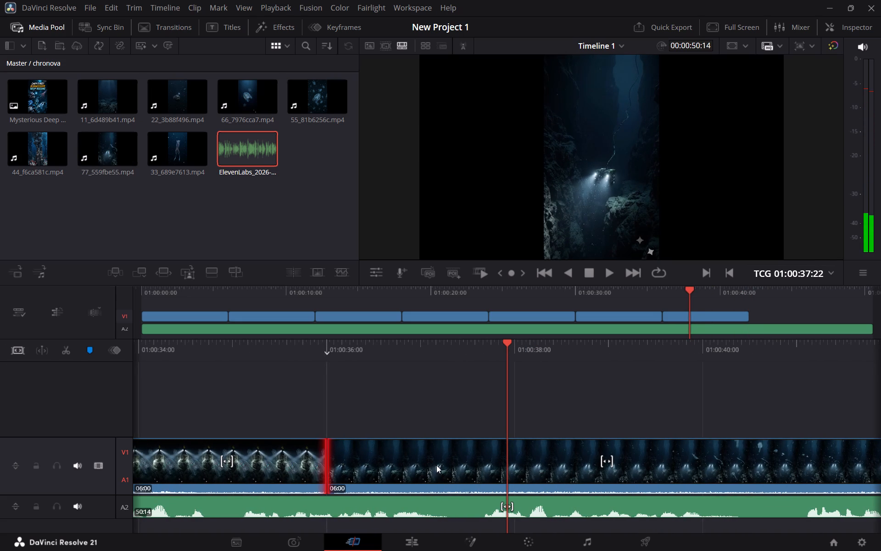
{"action": "scroll", "coordinate": [460, 472], "scroll_direction": "right", "scroll_amount": 1}
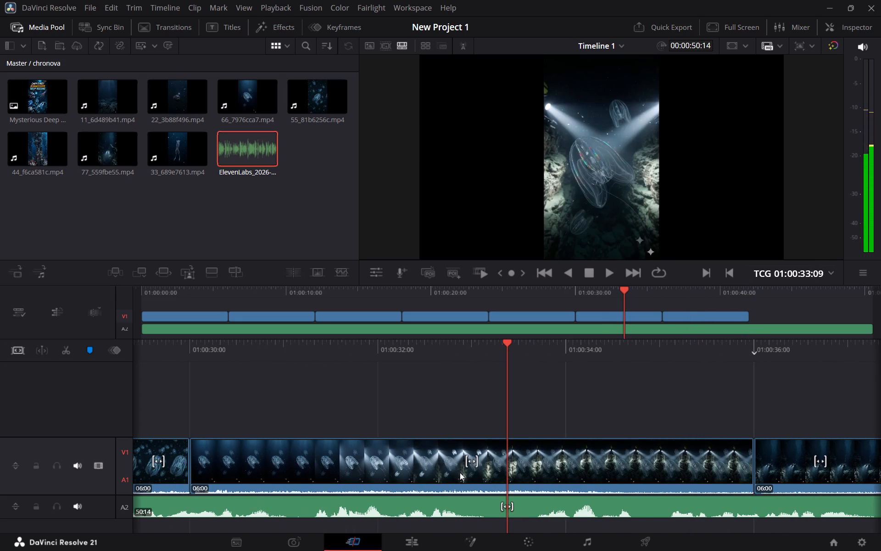
{"action": "scroll", "coordinate": [460, 472], "scroll_direction": "right", "scroll_amount": 2}
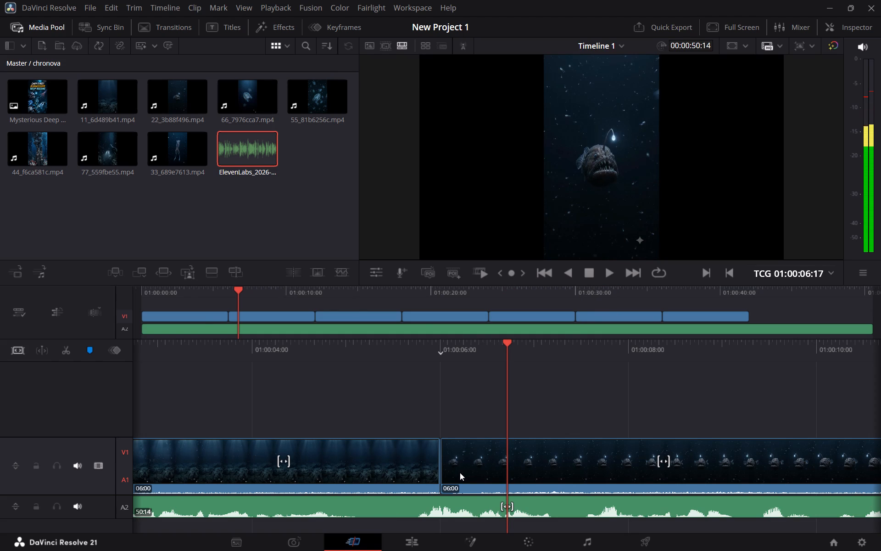
{"action": "scroll", "coordinate": [460, 472], "scroll_direction": "left", "scroll_amount": 1}
{"action": "scroll", "coordinate": [460, 472], "scroll_direction": "right", "scroll_amount": 2}
{"action": "scroll", "coordinate": [460, 472], "scroll_direction": "left", "scroll_amount": 1}
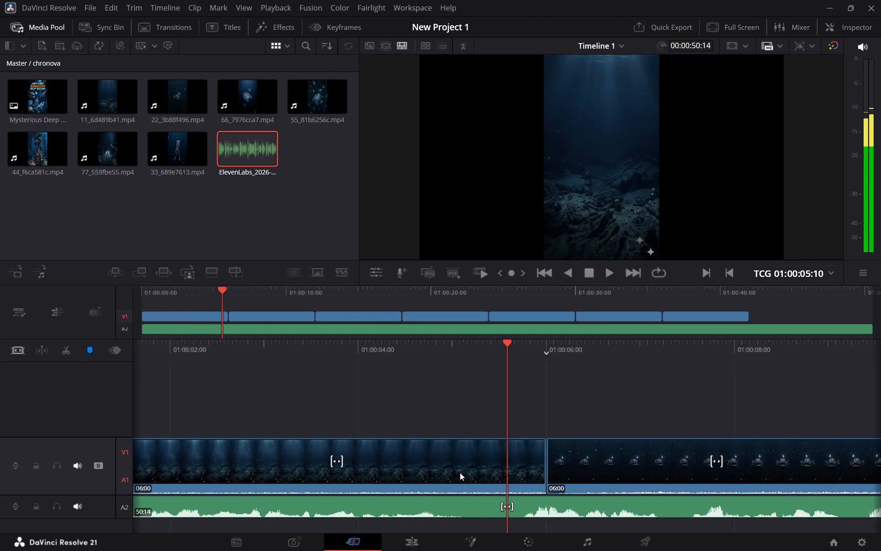
{"action": "scroll", "coordinate": [460, 472], "scroll_direction": "left", "scroll_amount": 2}
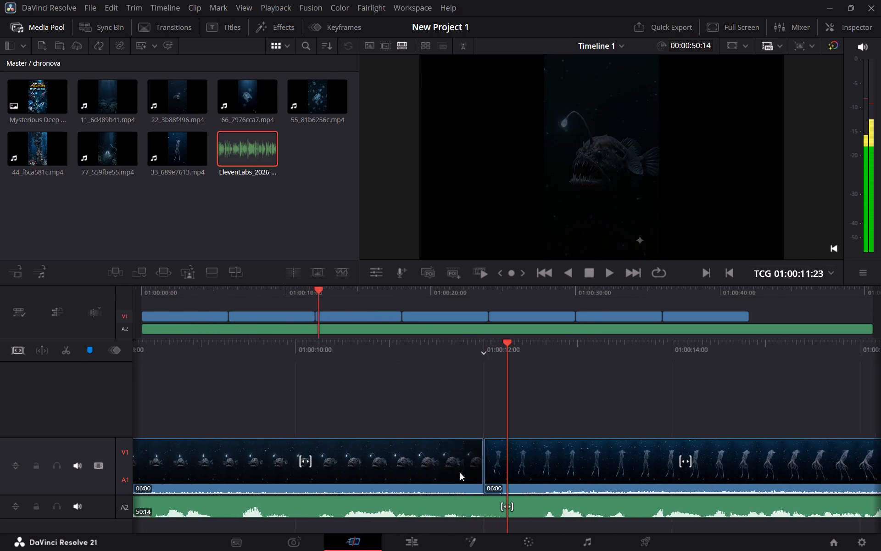
{"action": "scroll", "coordinate": [460, 472], "scroll_direction": "left", "scroll_amount": 5}
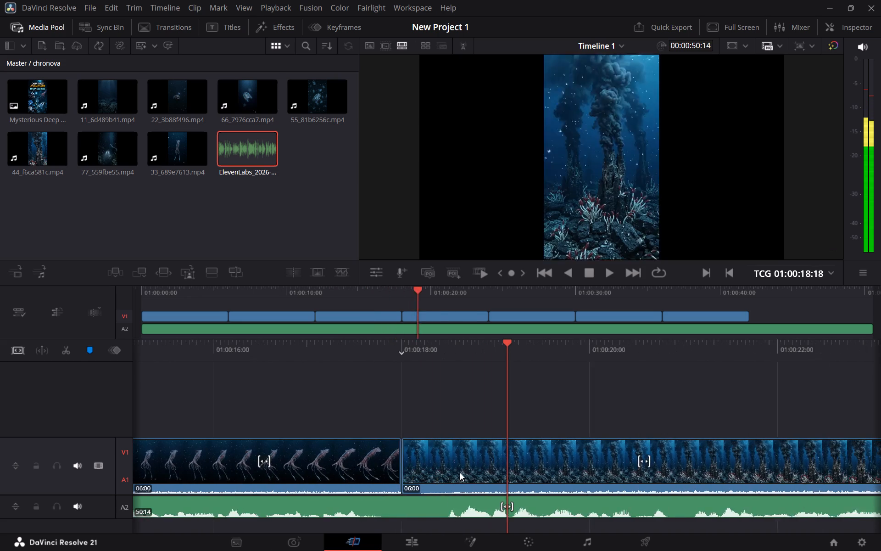
{"action": "scroll", "coordinate": [460, 472], "scroll_direction": "left", "scroll_amount": 5}
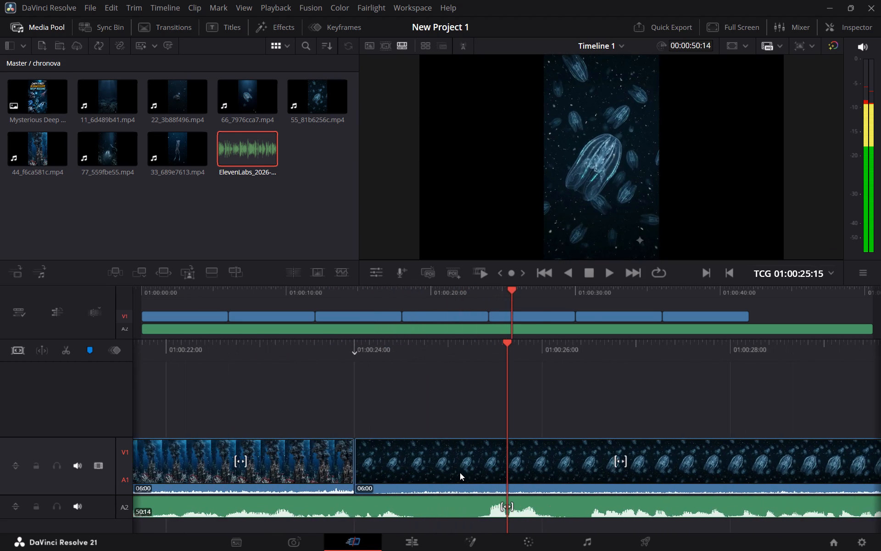
{"action": "scroll", "coordinate": [460, 472], "scroll_direction": "left", "scroll_amount": 2}
{"action": "key", "text": "space"}
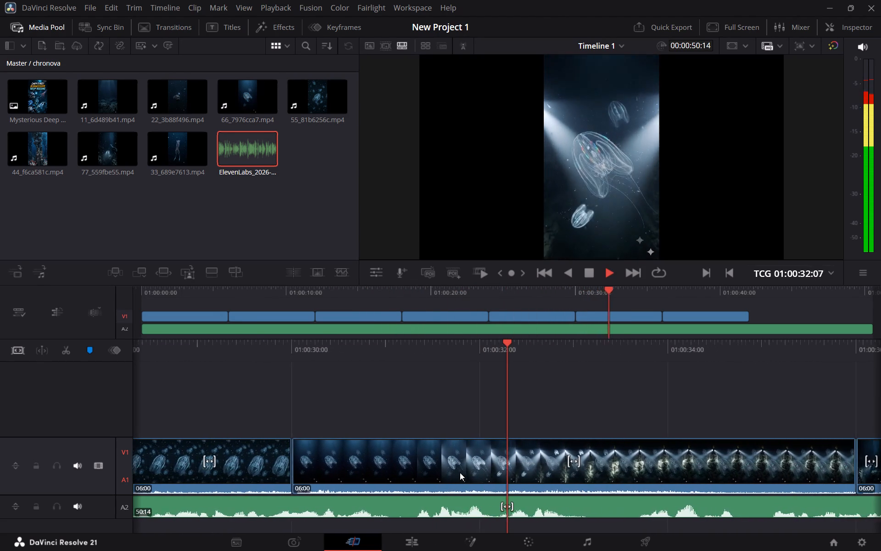
Play the last two video clips against the voice-over, replaying 77_559fbe55.mp4 from its start at 01:00:36:00 past the end of the video.
{"action": "key", "text": "space"}
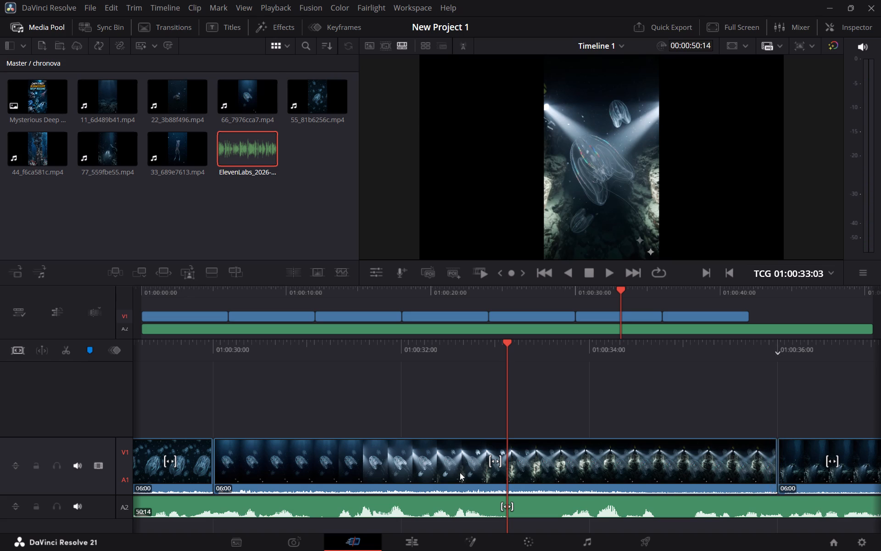
{"action": "key", "text": "space"}
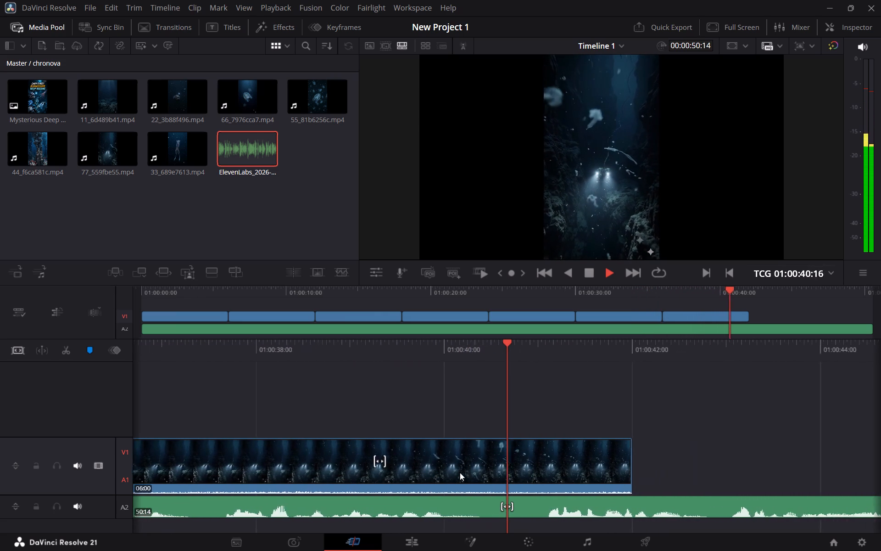
{"action": "key", "text": "space"}
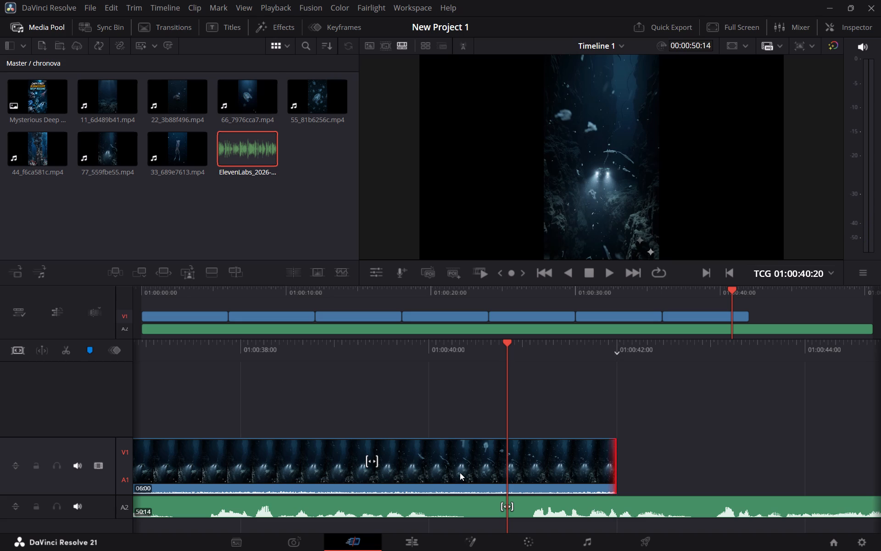
{"action": "key", "text": "space"}
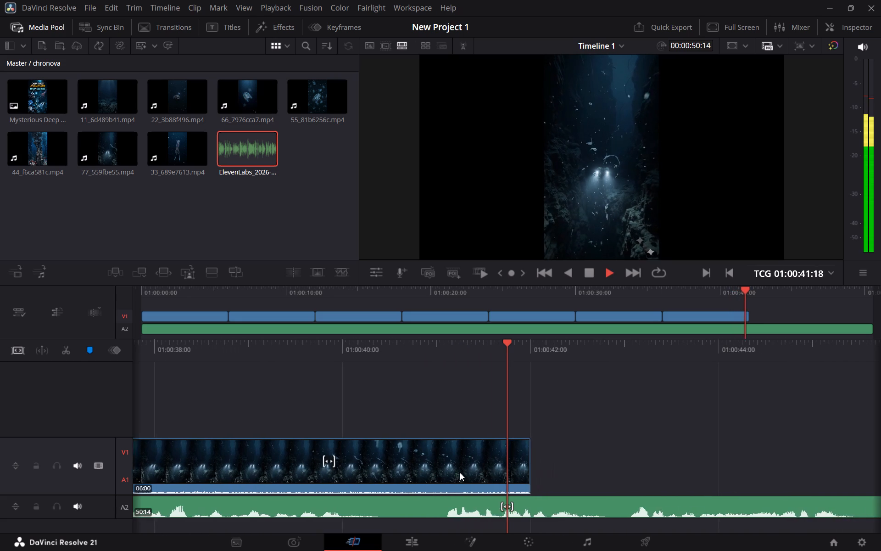
{"action": "key", "text": "Up"}
{"action": "key", "text": "Up"}
{"action": "key", "text": "Insert"}
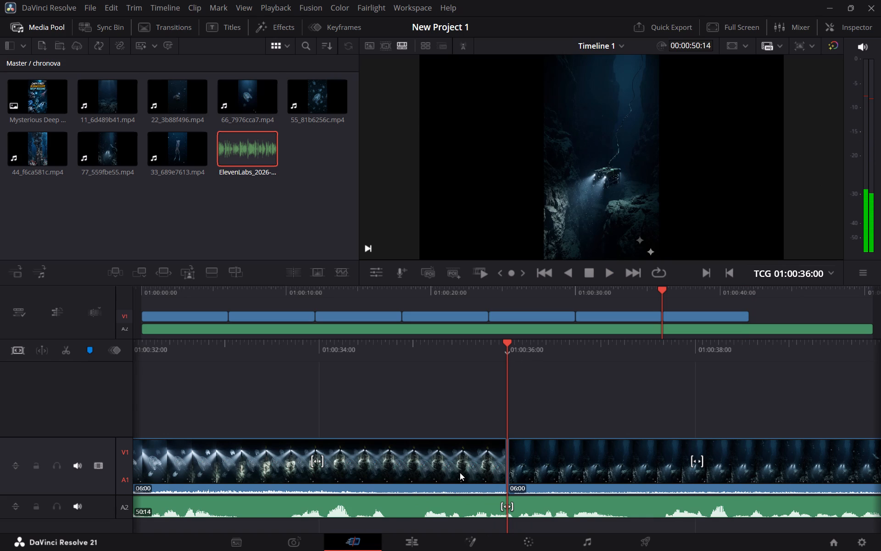
{"action": "key", "text": "space"}
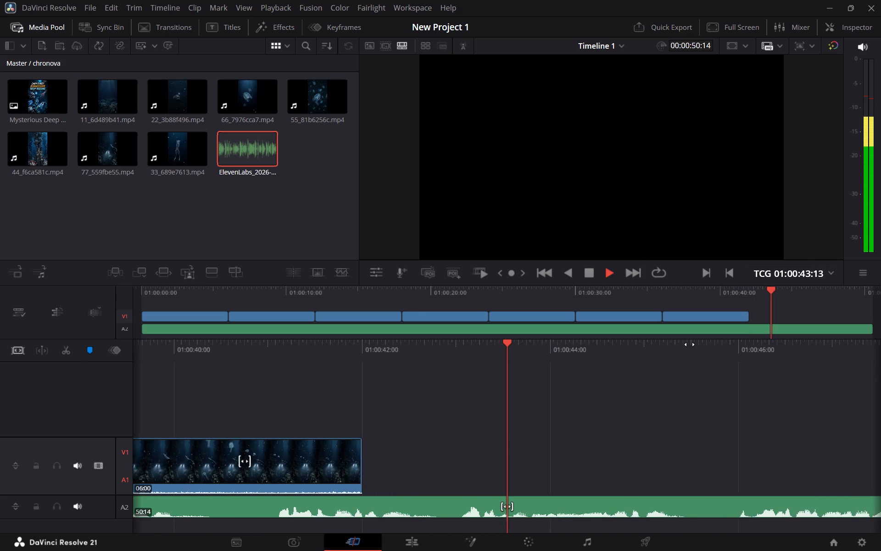
Trim the end of the ElevenLabs audio back to a duration of 42:03, near the end of the last video clip.
{"action": "scroll", "coordinate": [614, 416], "scroll_direction": "down", "scroll_amount": 1}
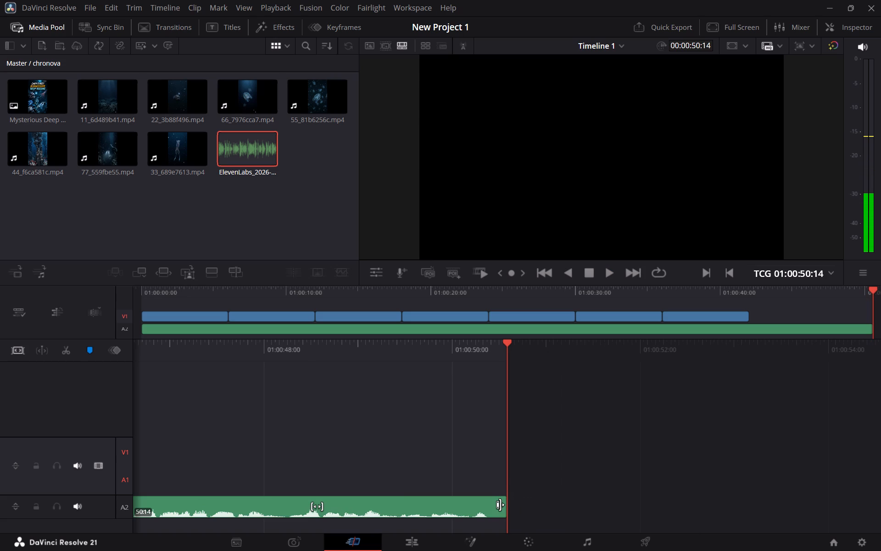
{"action": "left_click_drag", "start_coordinate": [500, 505], "coordinate": [137, 463]}
{"action": "scroll", "coordinate": [243, 446], "scroll_direction": "right", "scroll_amount": 2}
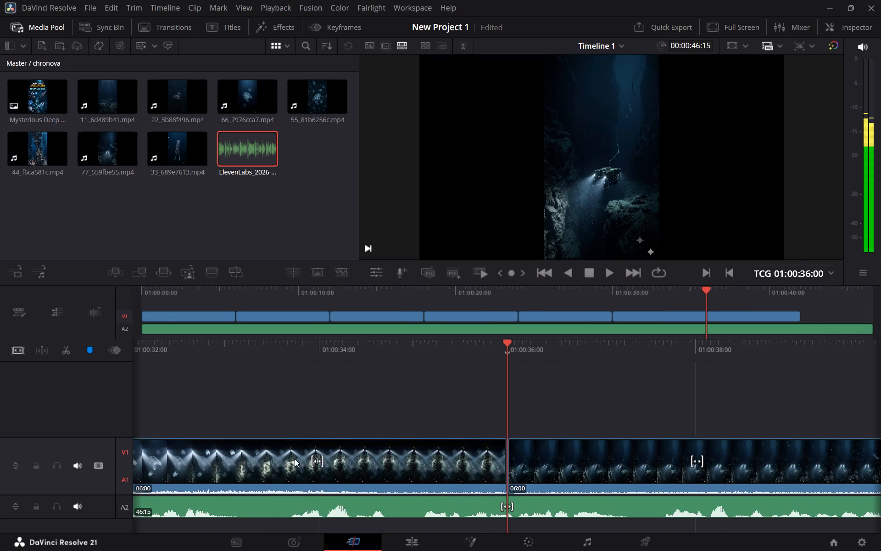
{"action": "scroll", "coordinate": [295, 459], "scroll_direction": "left", "scroll_amount": 4}
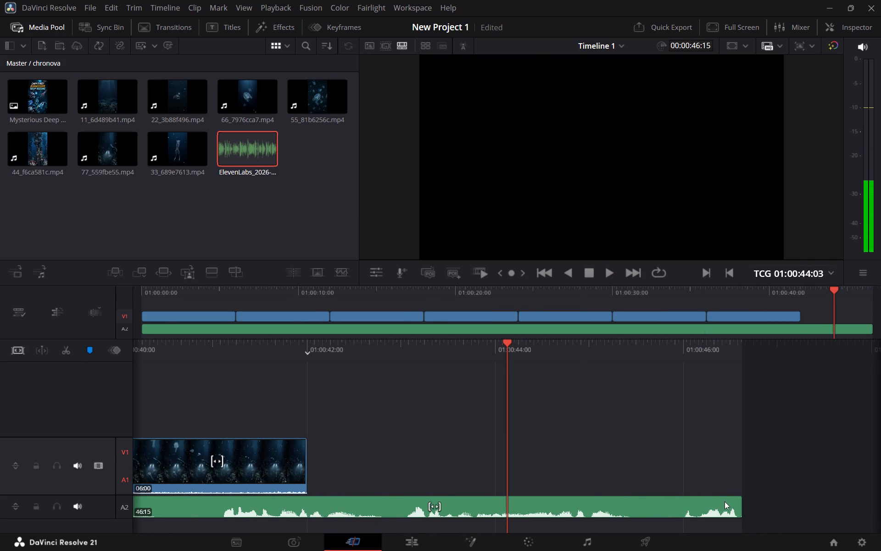
{"action": "left_click_drag", "start_coordinate": [737, 505], "coordinate": [336, 504]}
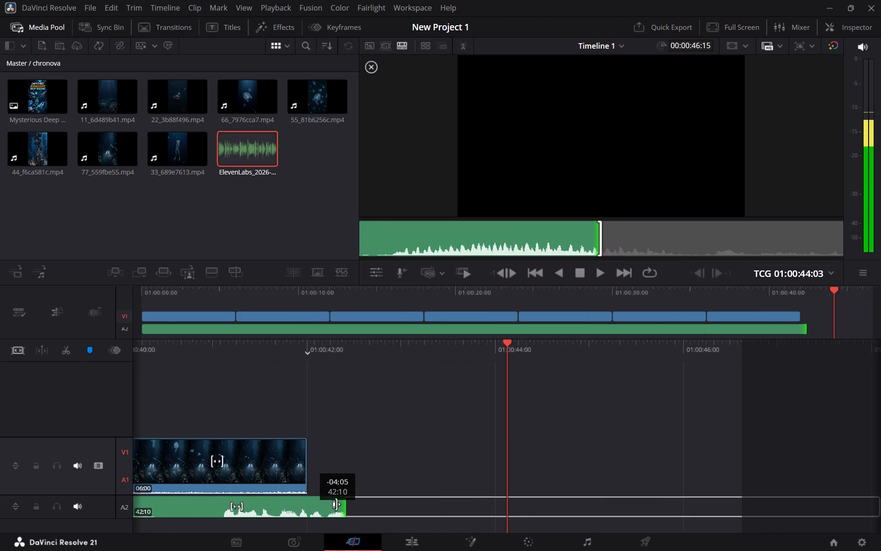
{"action": "left_click_drag", "start_coordinate": [336, 504], "coordinate": [312, 506]}
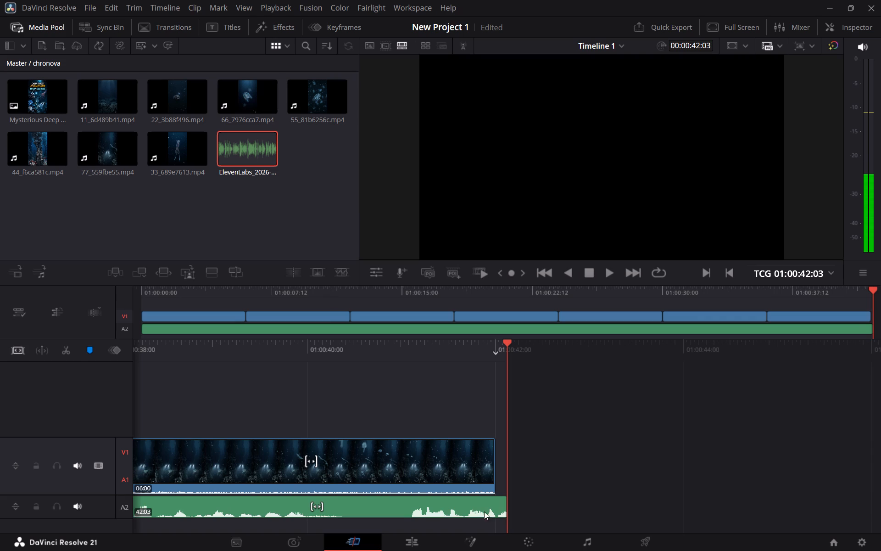
Review the timeline from the opening clip through to the end of the trimmed voice-over, checking the footage against the audio.
{"action": "scroll", "coordinate": [418, 526], "scroll_direction": "right", "scroll_amount": 1}
{"action": "key", "text": "space"}
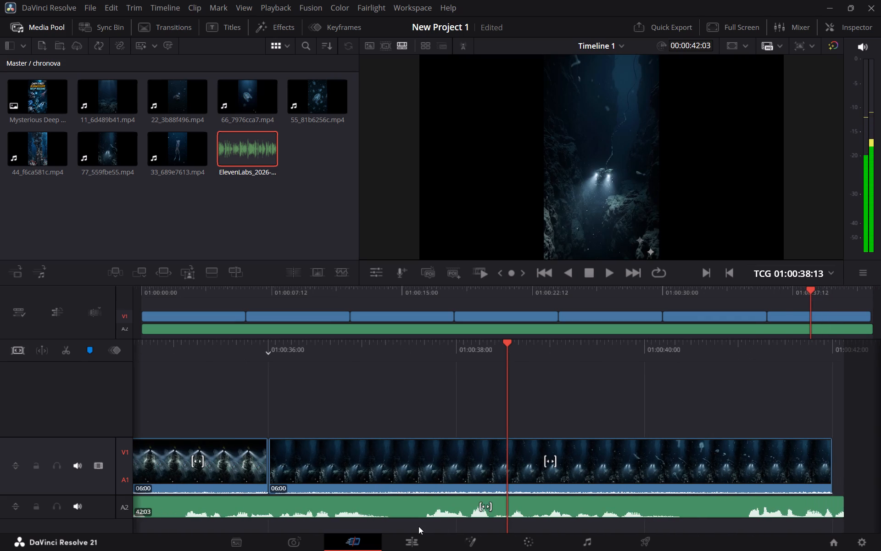
{"action": "key", "text": "space"}
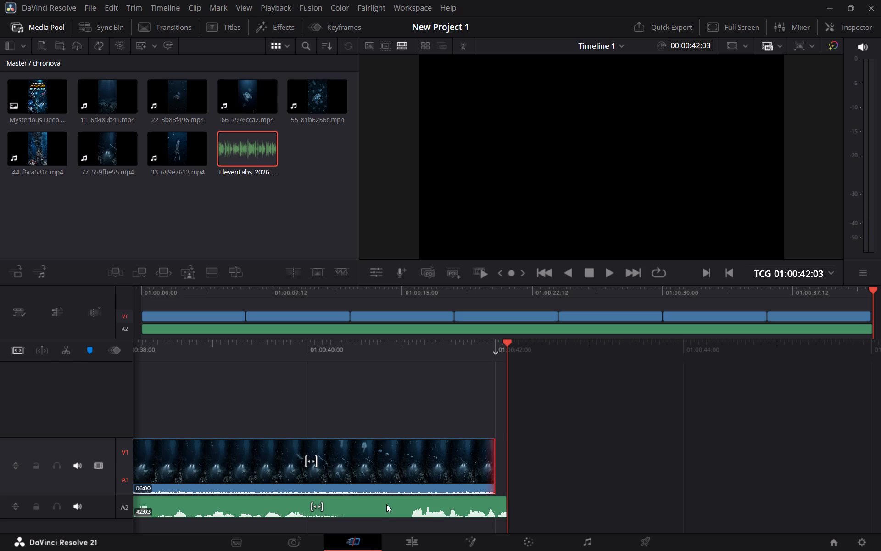
{"action": "scroll", "coordinate": [386, 504], "scroll_direction": "right", "scroll_amount": 10}
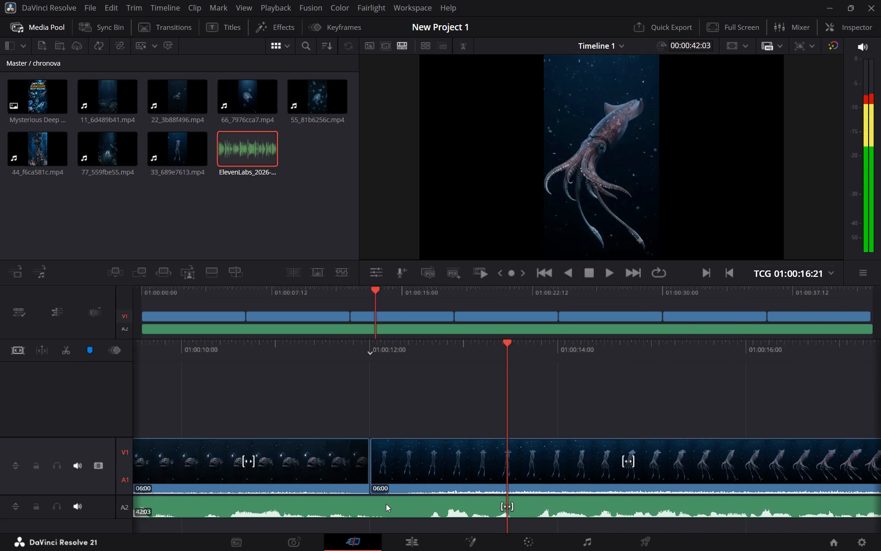
{"action": "scroll", "coordinate": [386, 504], "scroll_direction": "right", "scroll_amount": 11}
{"action": "key", "text": "space"}
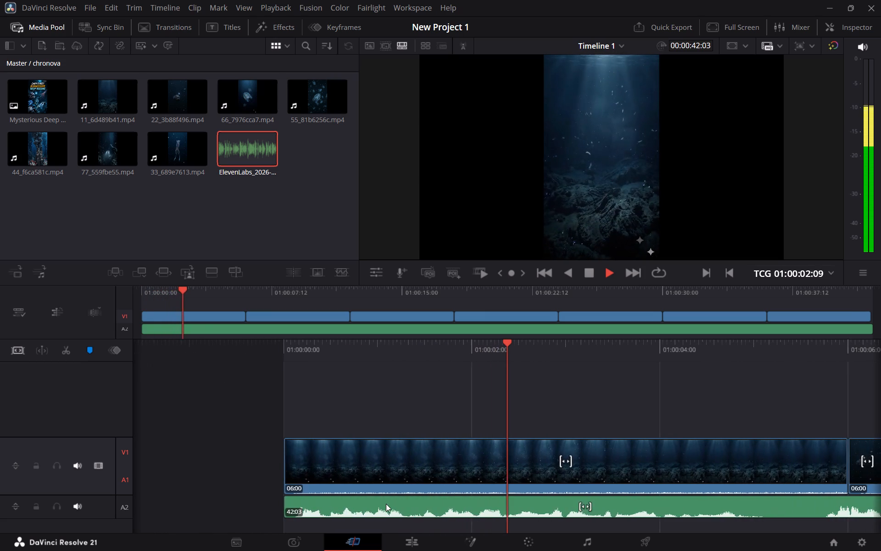
{"action": "scroll", "coordinate": [386, 504], "scroll_direction": "left", "scroll_amount": 6}
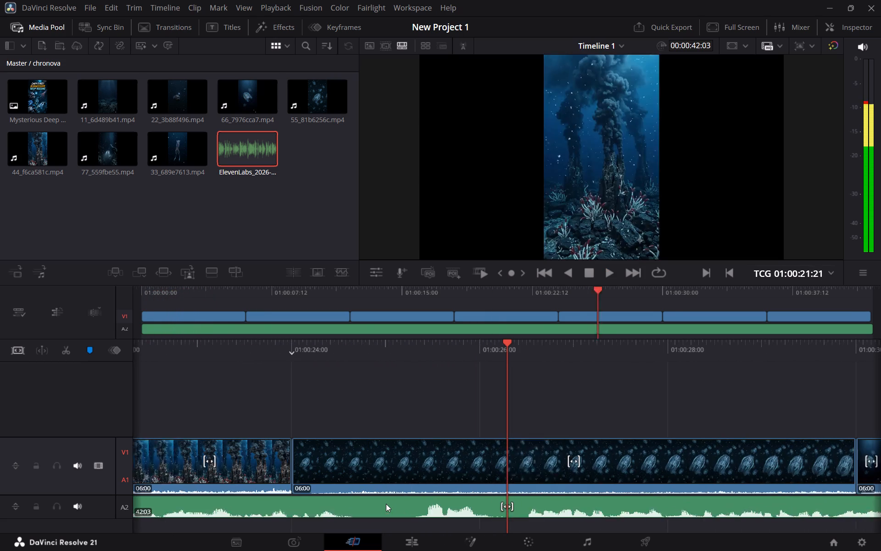
{"action": "key", "text": "space"}
{"action": "key", "text": "space"}
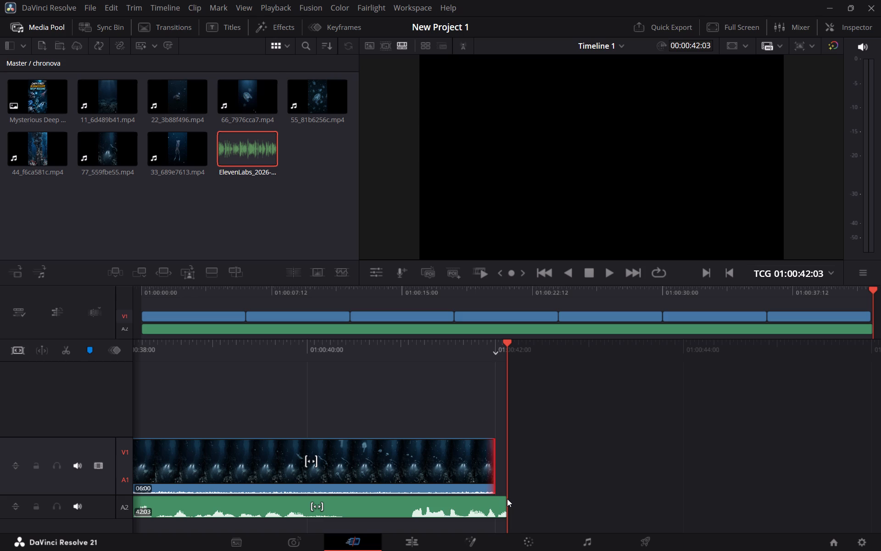
Trim the end of the ElevenLabs audio flush with the end of the last video clip, at 42:00.
{"action": "left_click_drag", "start_coordinate": [505, 499], "coordinate": [496, 499]}
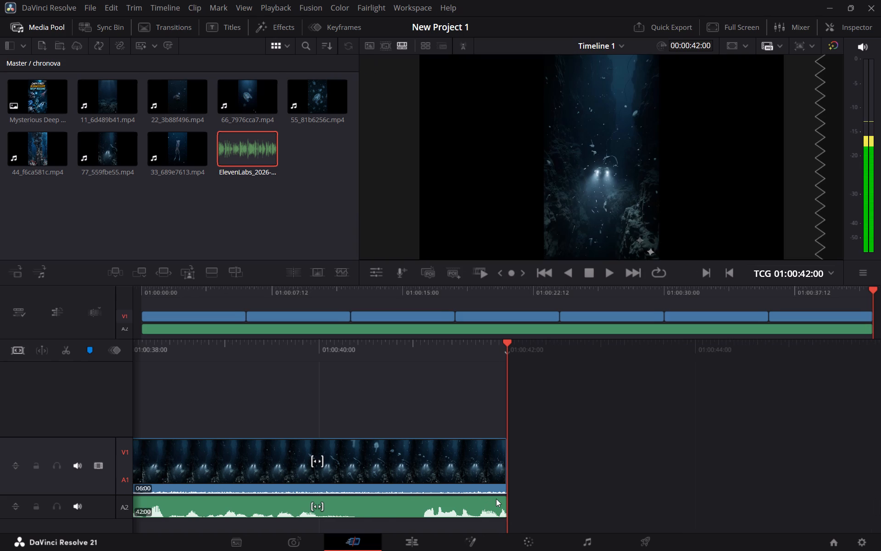
Play back across the join between 66_7976cca7.mp4 and 77_559fbe55.mp4 to check the closing section with the voice-over.
{"action": "scroll", "coordinate": [496, 499], "scroll_direction": "right", "scroll_amount": 3}
{"action": "key", "text": "space"}
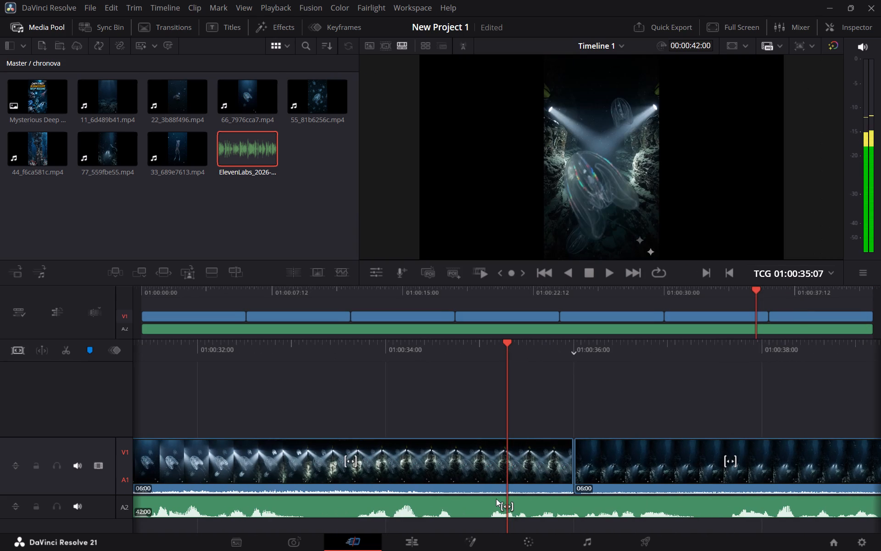
{"action": "key", "text": "space"}
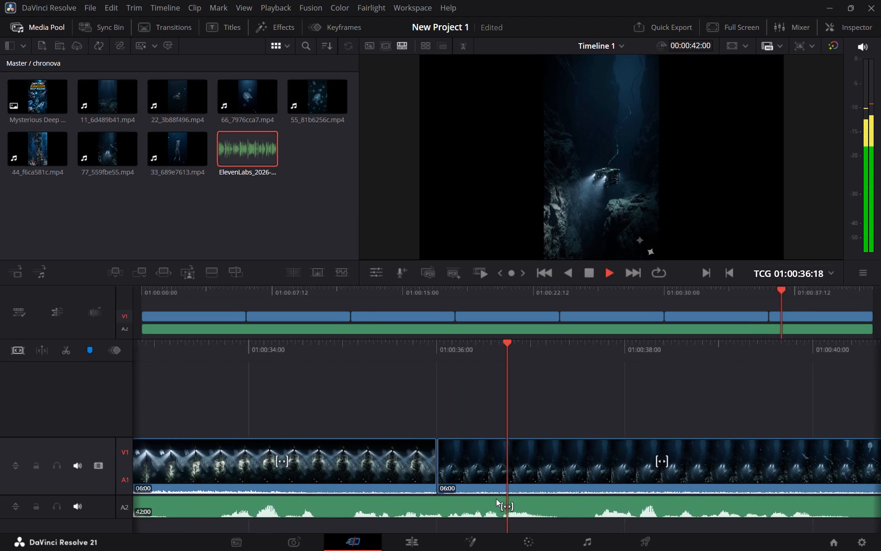
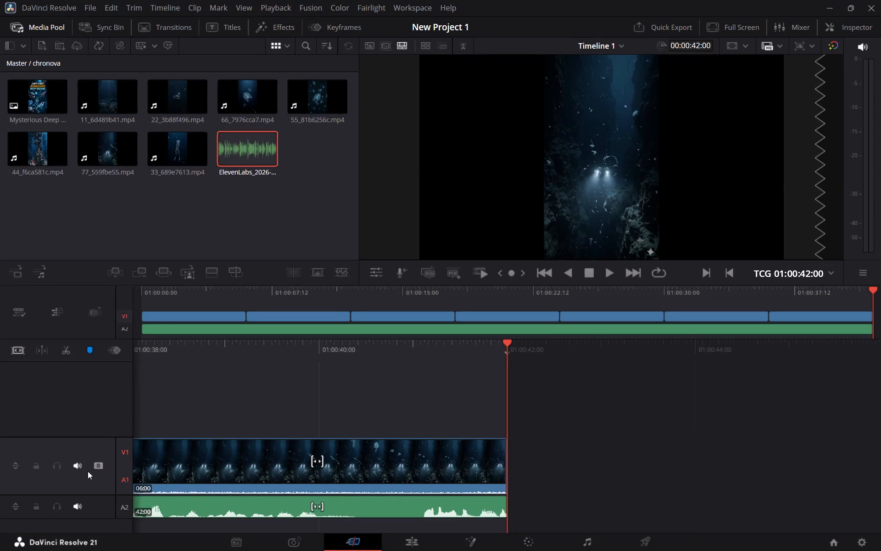
Return the playhead to the beginning of the timeline, at the opening clip.
{"action": "scroll", "coordinate": [290, 419], "scroll_direction": "right", "scroll_amount": 8}
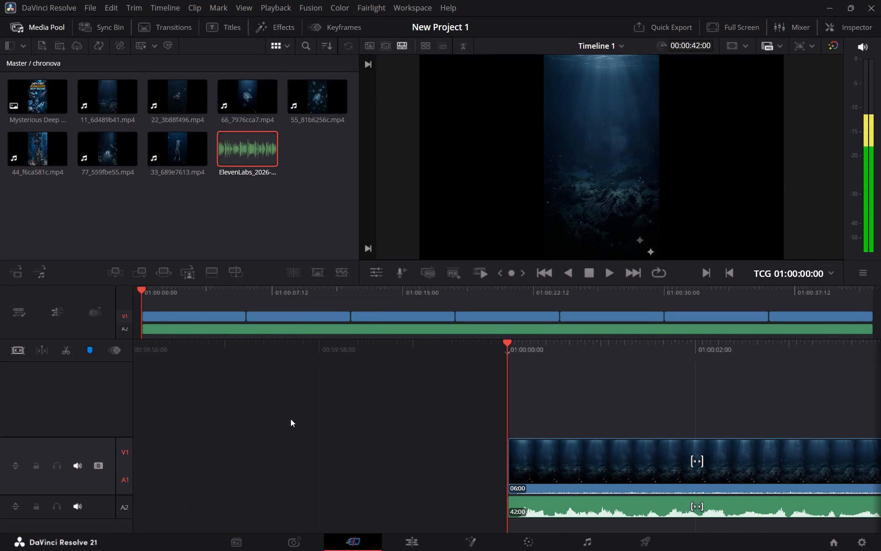
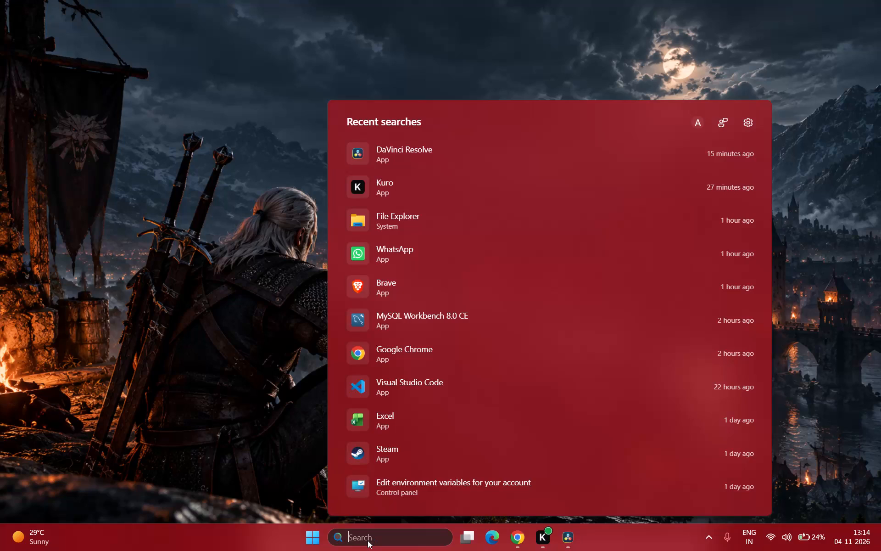
Open the Microsoft Store from the Windows search.
{"action": "key", "text": "m"}
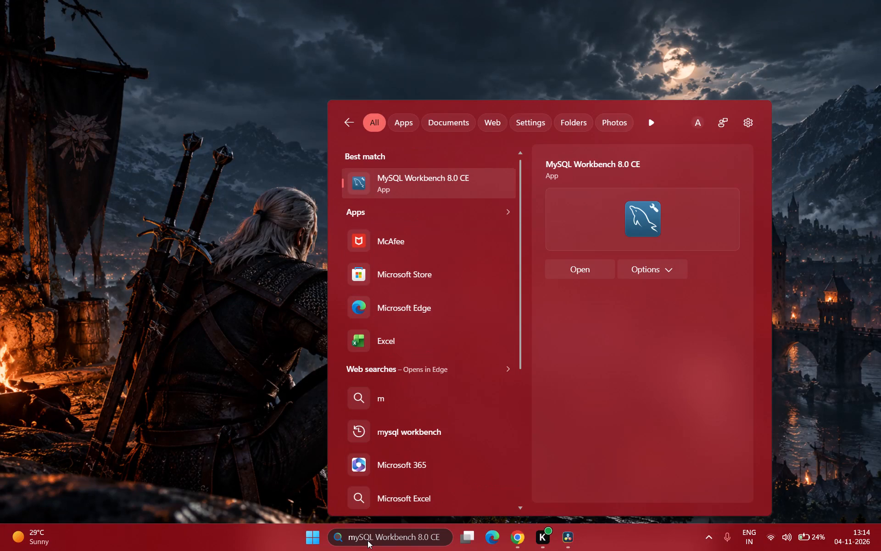
{"action": "key", "text": "Down"}
{"action": "key", "text": "Down"}
{"action": "key", "text": "Down"}
{"action": "key", "text": "Return"}
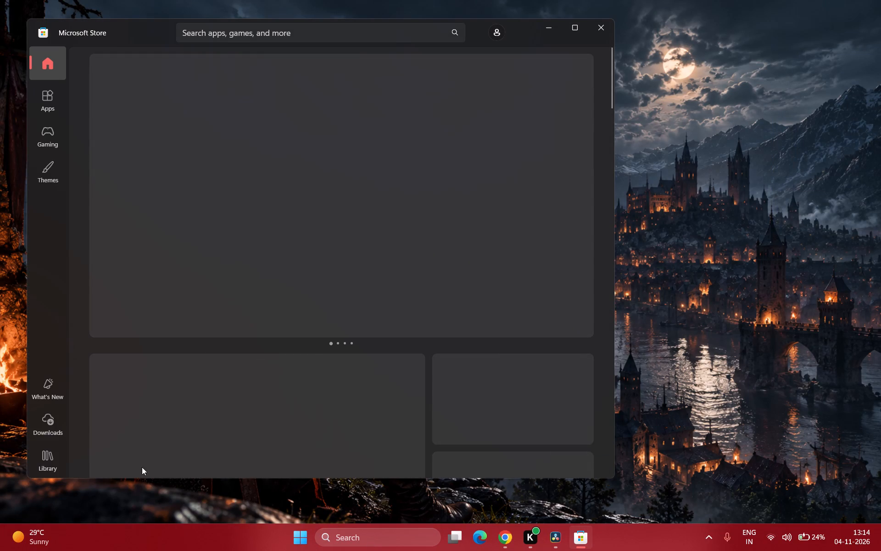
Search the store for "vn" and start installing VN: Video Editor by Ubiquiti Labs.
{"action": "left_click", "coordinate": [311, 39]}
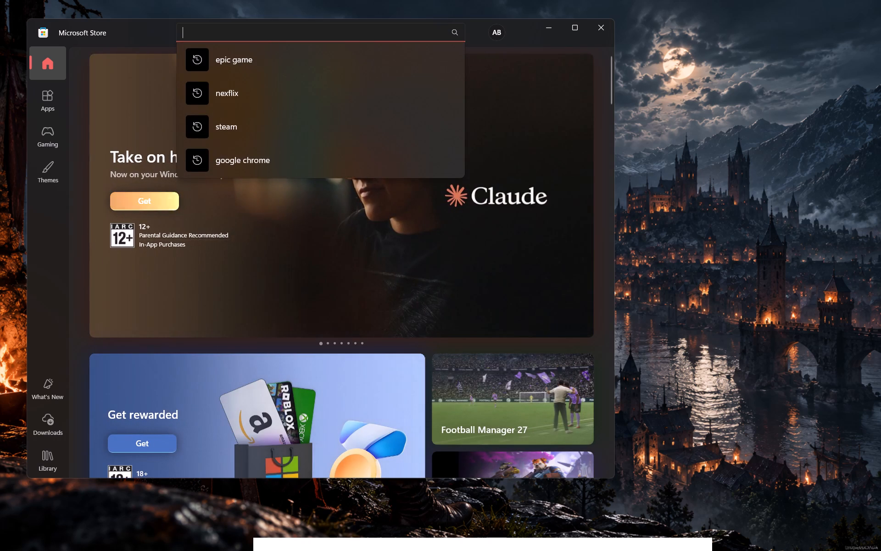
{"action": "type", "text": "vn"}
{"action": "key", "text": "Return"}
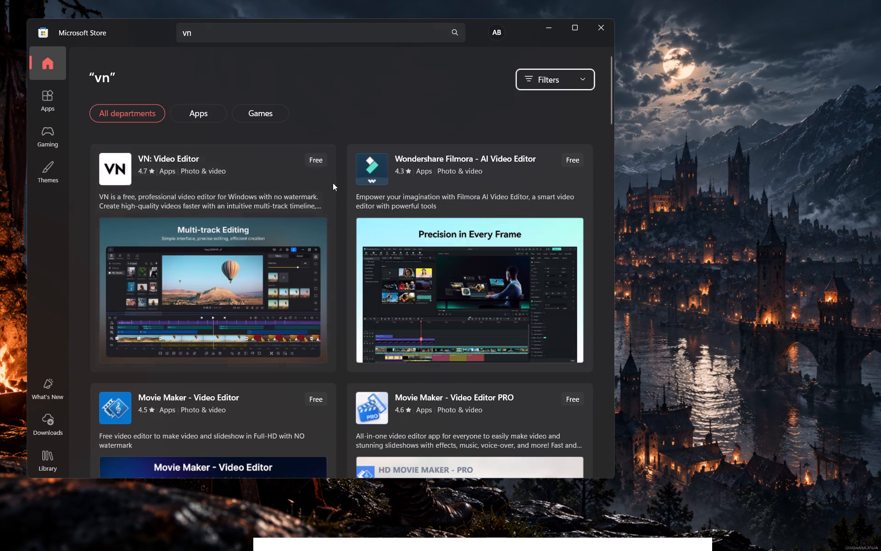
{"action": "left_click", "coordinate": [318, 160]}
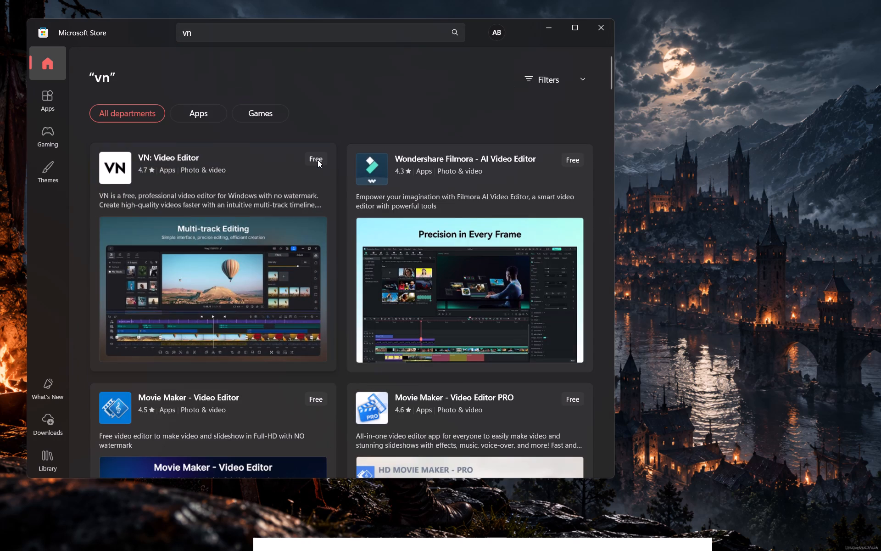
{"action": "left_click", "coordinate": [318, 160]}
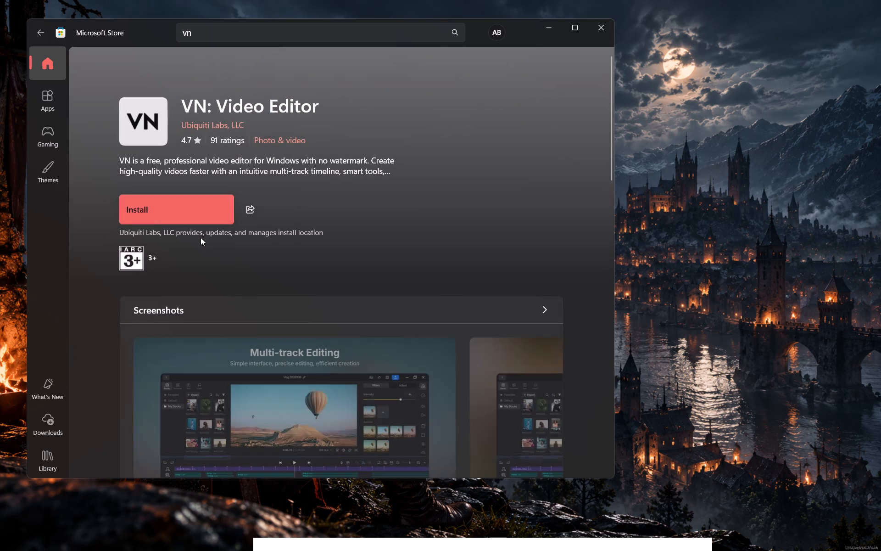
{"action": "left_click", "coordinate": [188, 219]}
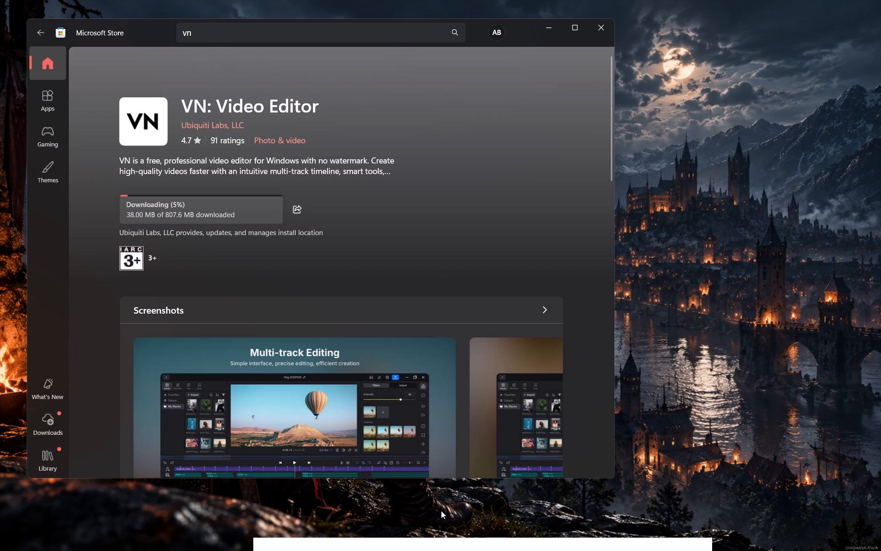
Switch to Google Chrome and search Google for "ind vs nz" in a new tab.
{"action": "left_click", "coordinate": [502, 546]}
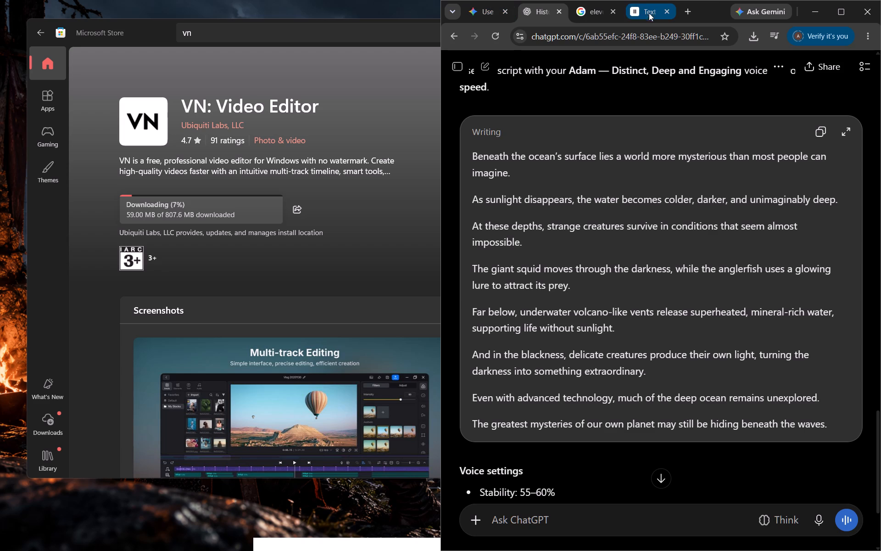
{"action": "left_click", "coordinate": [691, 14]}
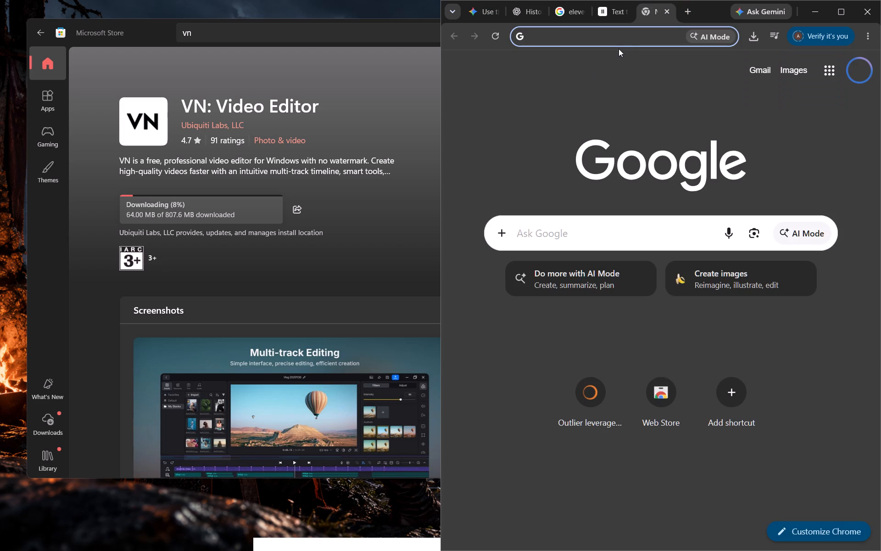
{"action": "type", "text": "in"}
{"action": "key", "text": "Return"}
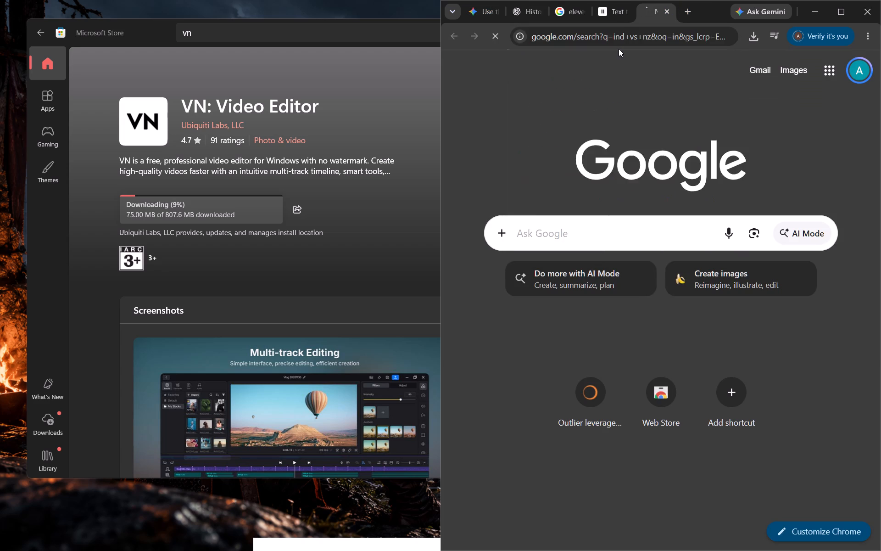
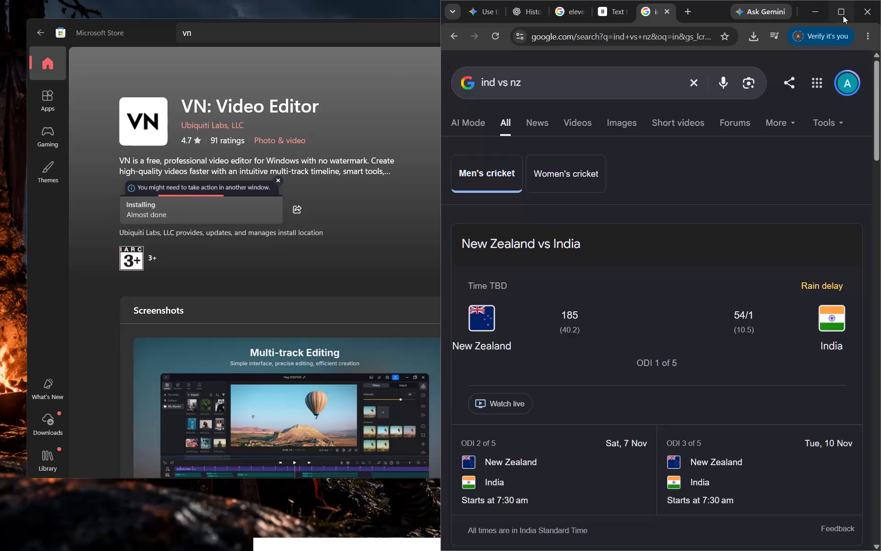
Minimize the Chrome window to return to the VN: Video Editor page in the Microsoft Store.
{"action": "left_click", "coordinate": [819, 18]}
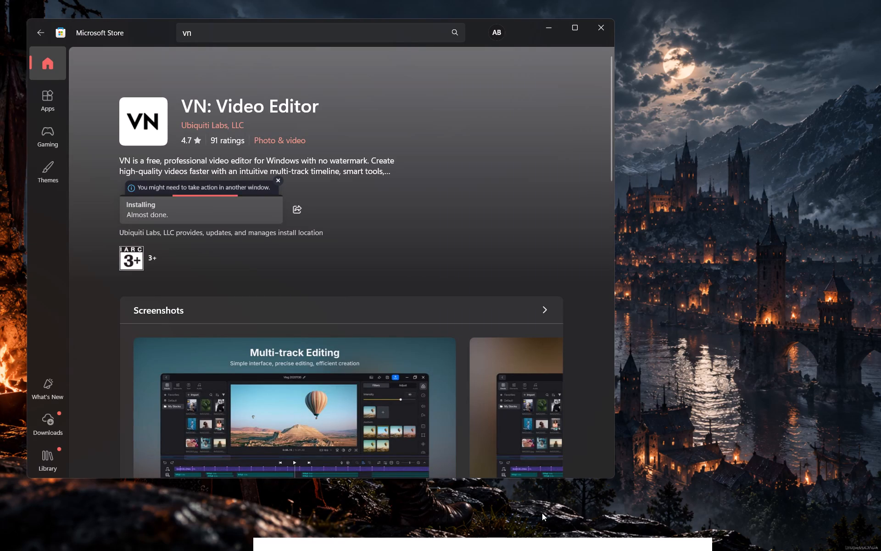
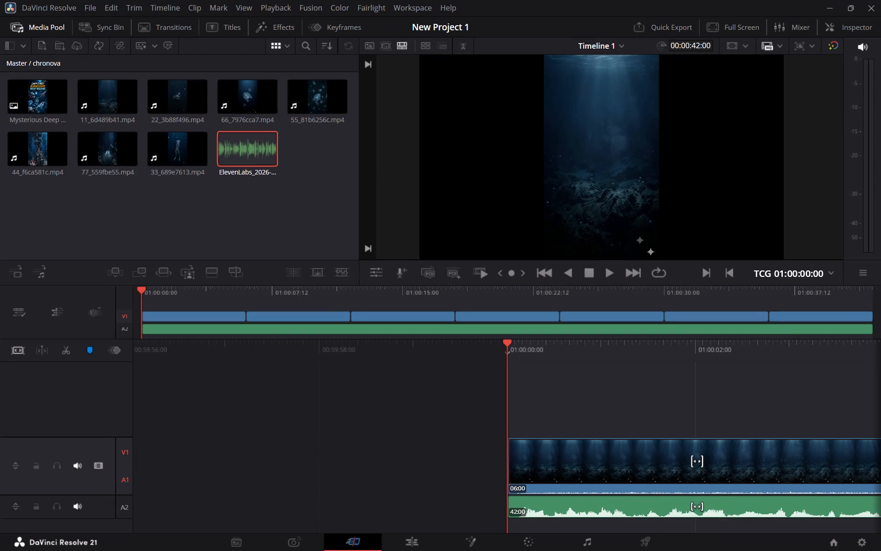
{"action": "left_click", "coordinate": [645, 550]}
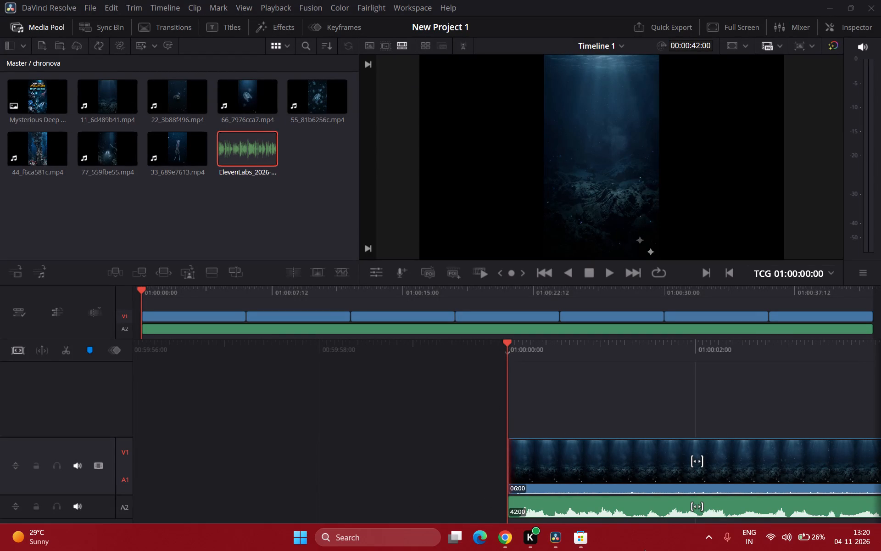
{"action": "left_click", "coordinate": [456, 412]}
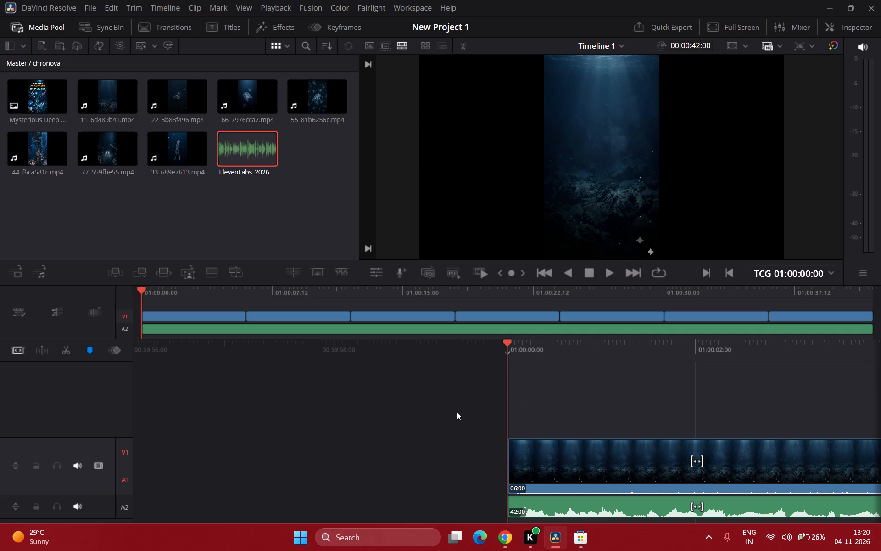
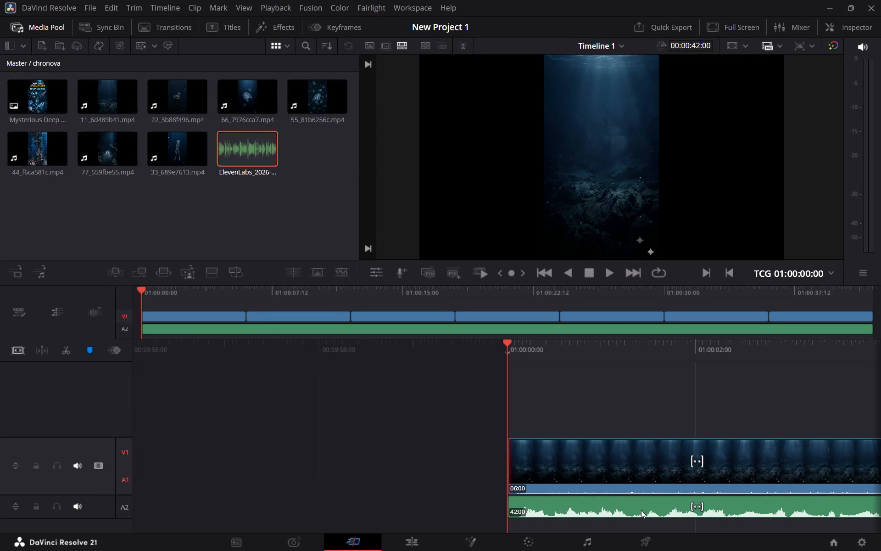
Preview the opening of Timeline 1 on the Deliver page and return to the Cut page.
{"action": "left_click", "coordinate": [639, 541]}
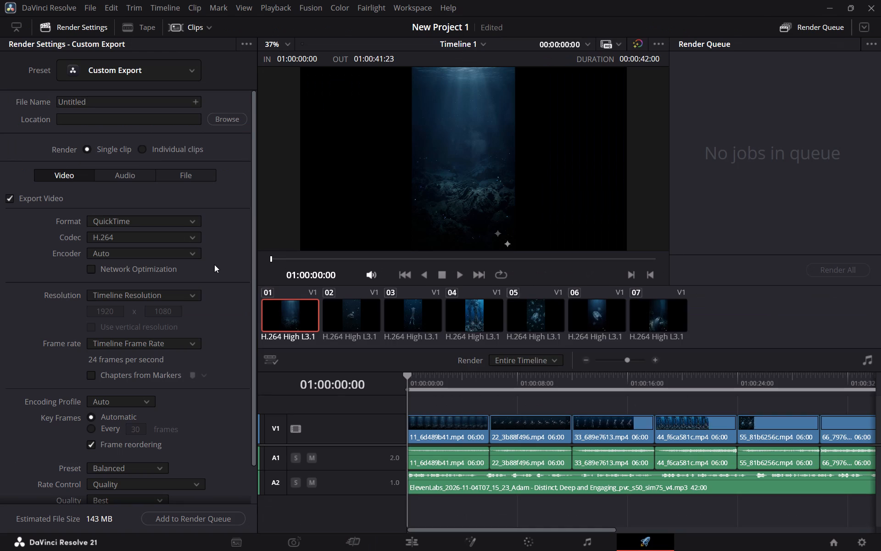
{"action": "key", "text": "space"}
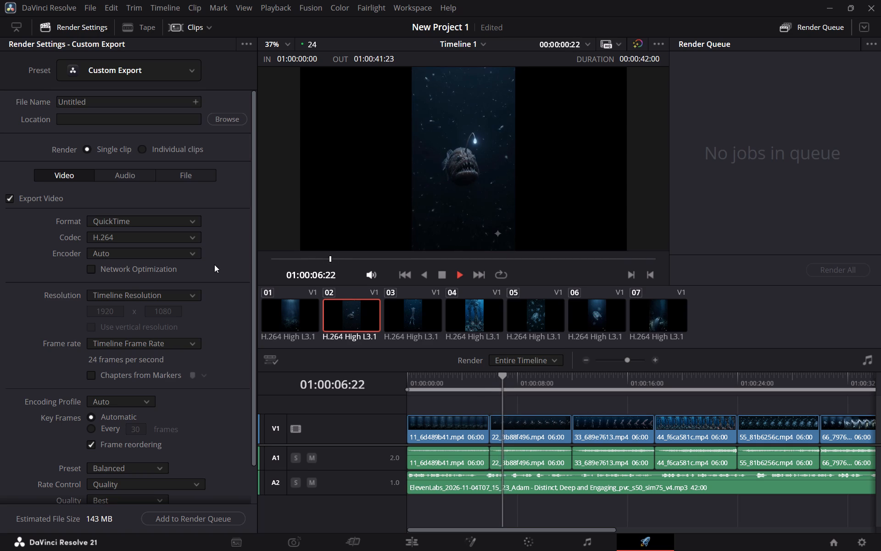
{"action": "key", "text": "space"}
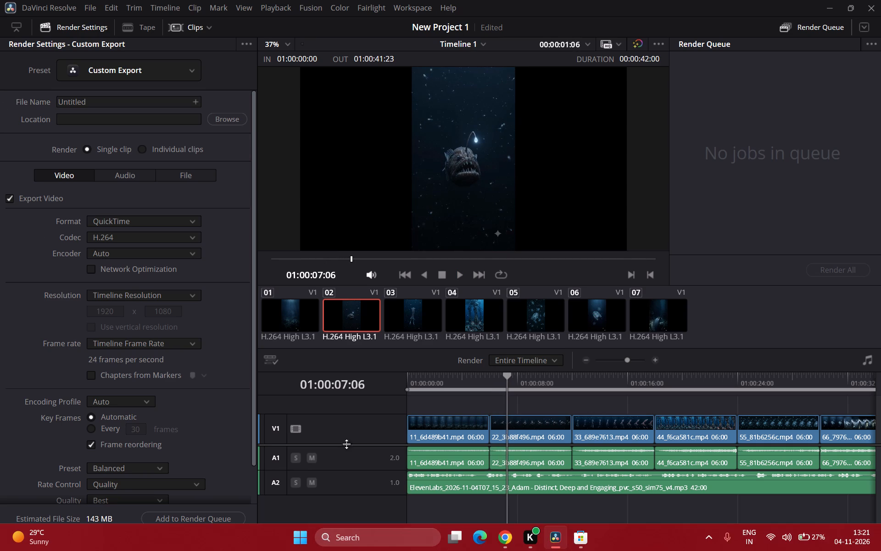
{"action": "left_click", "coordinate": [337, 548]}
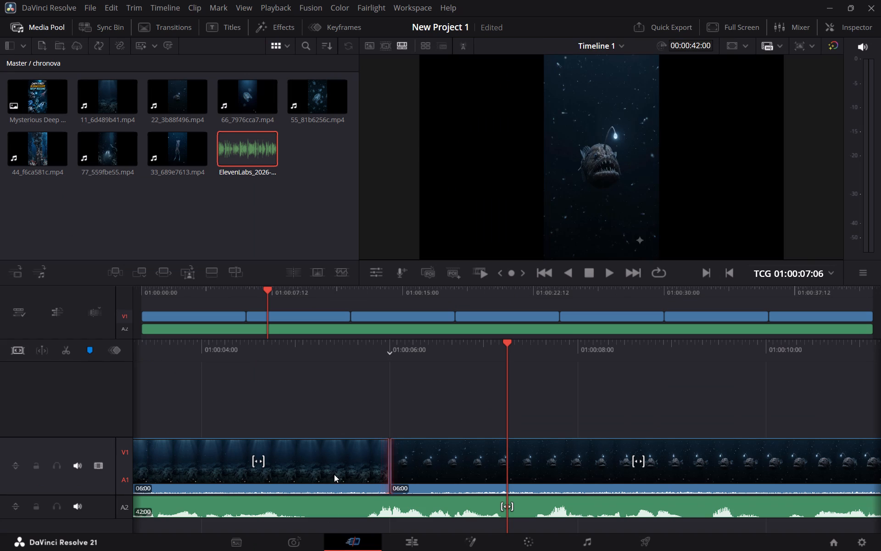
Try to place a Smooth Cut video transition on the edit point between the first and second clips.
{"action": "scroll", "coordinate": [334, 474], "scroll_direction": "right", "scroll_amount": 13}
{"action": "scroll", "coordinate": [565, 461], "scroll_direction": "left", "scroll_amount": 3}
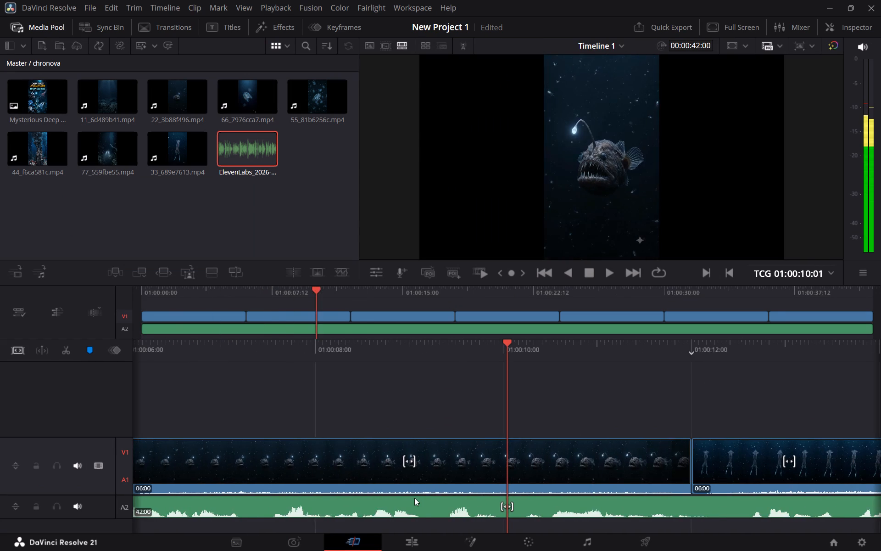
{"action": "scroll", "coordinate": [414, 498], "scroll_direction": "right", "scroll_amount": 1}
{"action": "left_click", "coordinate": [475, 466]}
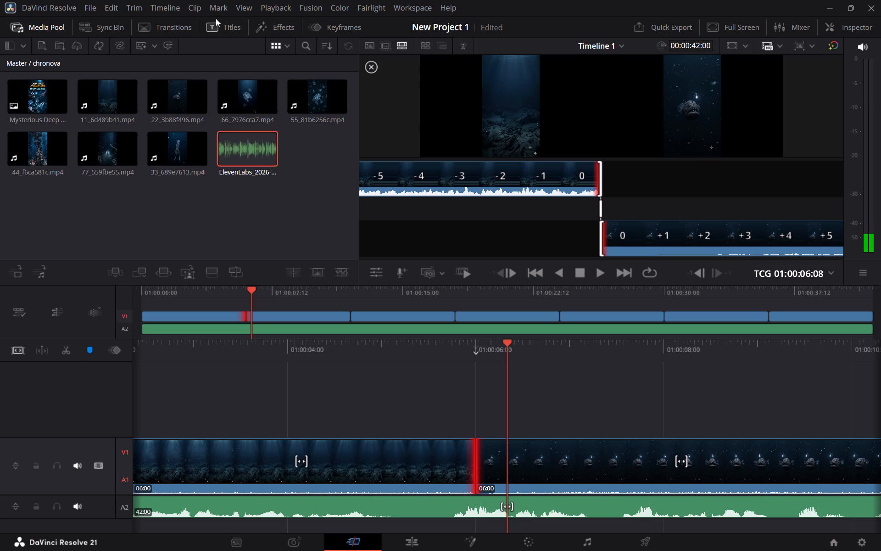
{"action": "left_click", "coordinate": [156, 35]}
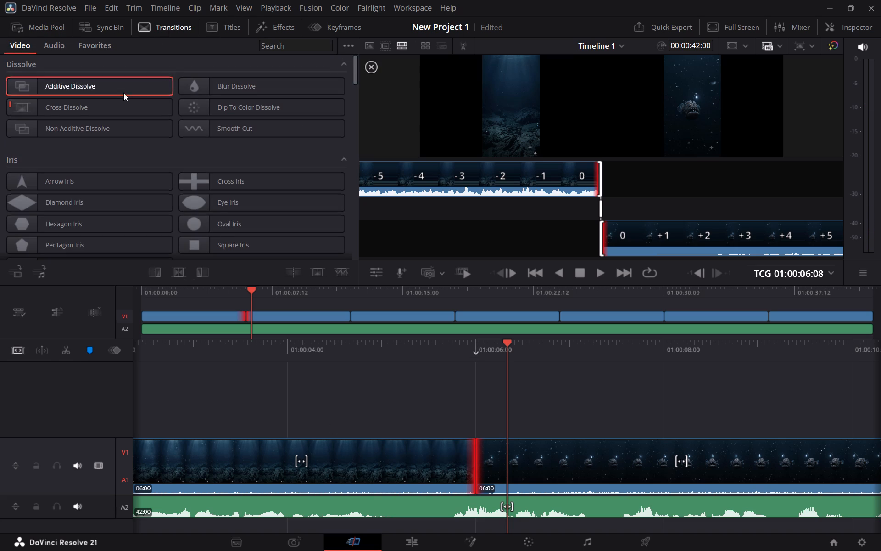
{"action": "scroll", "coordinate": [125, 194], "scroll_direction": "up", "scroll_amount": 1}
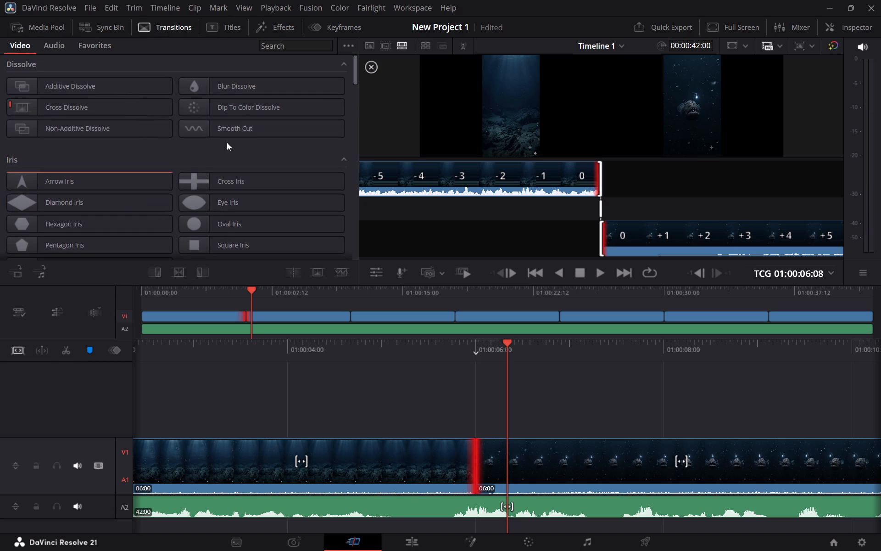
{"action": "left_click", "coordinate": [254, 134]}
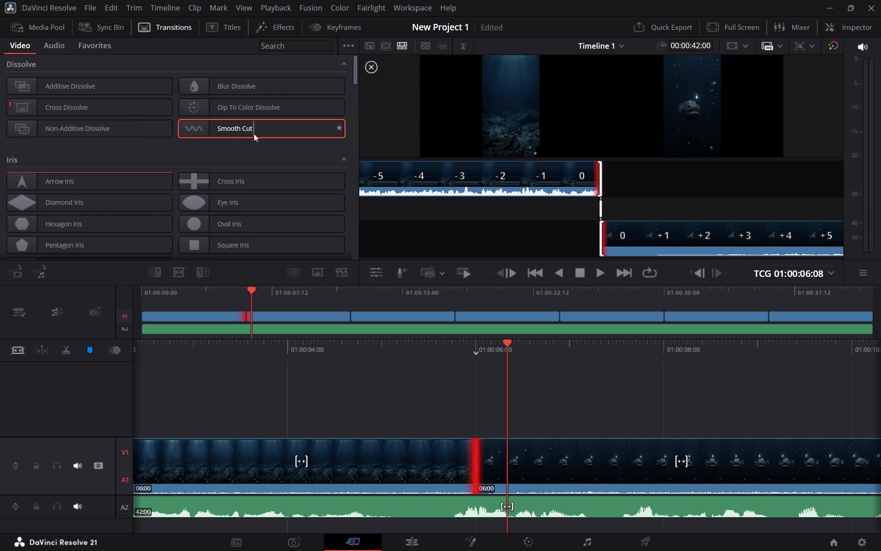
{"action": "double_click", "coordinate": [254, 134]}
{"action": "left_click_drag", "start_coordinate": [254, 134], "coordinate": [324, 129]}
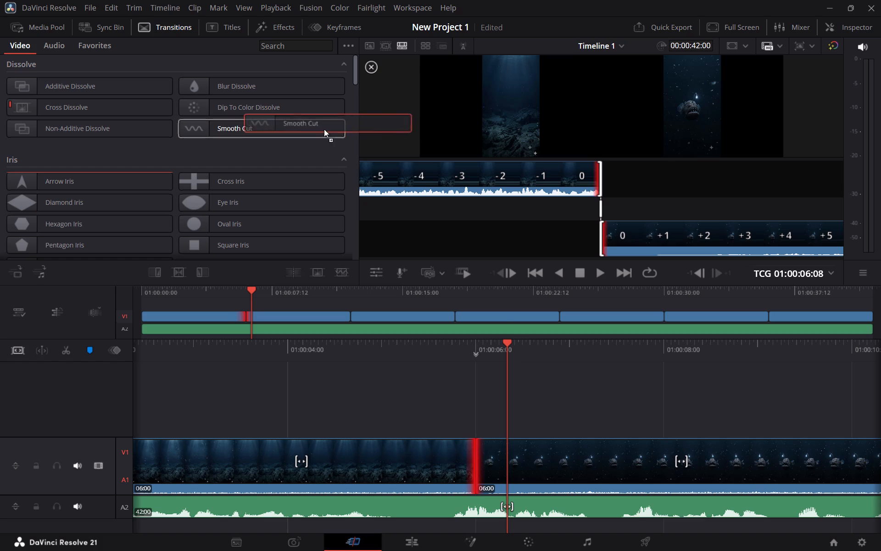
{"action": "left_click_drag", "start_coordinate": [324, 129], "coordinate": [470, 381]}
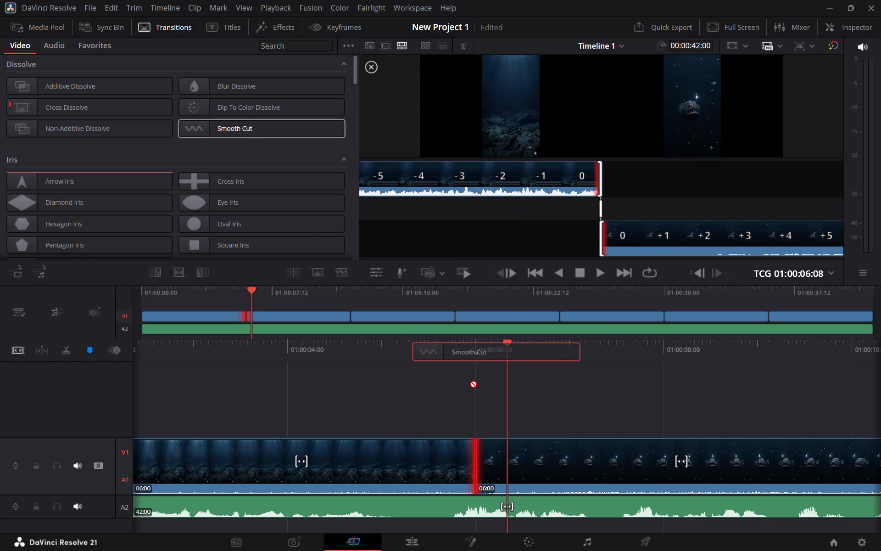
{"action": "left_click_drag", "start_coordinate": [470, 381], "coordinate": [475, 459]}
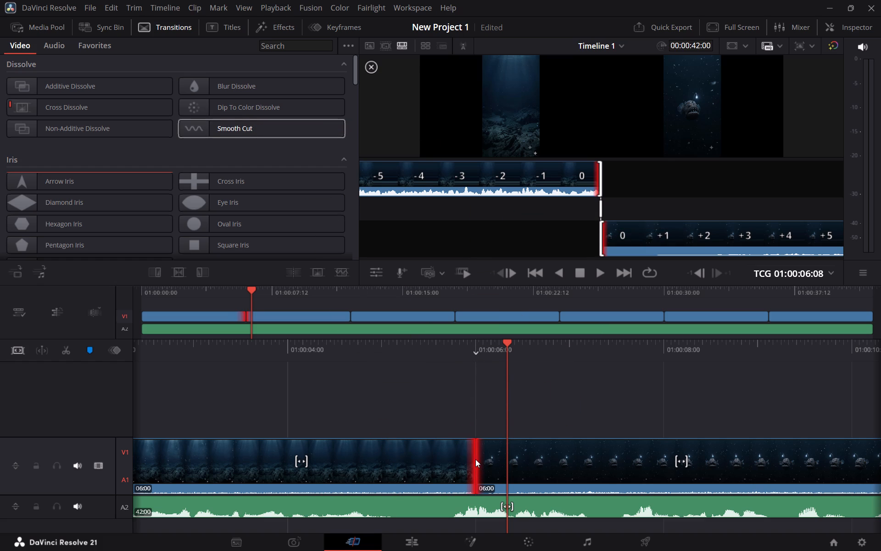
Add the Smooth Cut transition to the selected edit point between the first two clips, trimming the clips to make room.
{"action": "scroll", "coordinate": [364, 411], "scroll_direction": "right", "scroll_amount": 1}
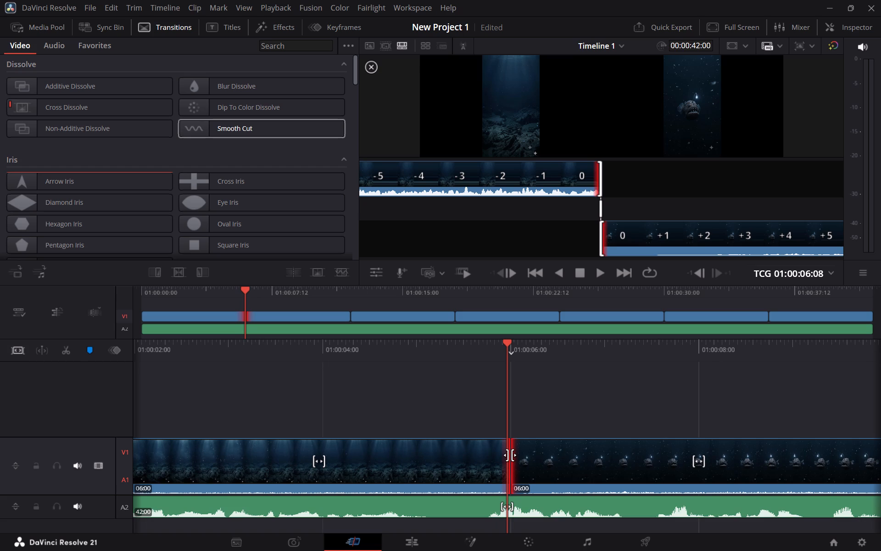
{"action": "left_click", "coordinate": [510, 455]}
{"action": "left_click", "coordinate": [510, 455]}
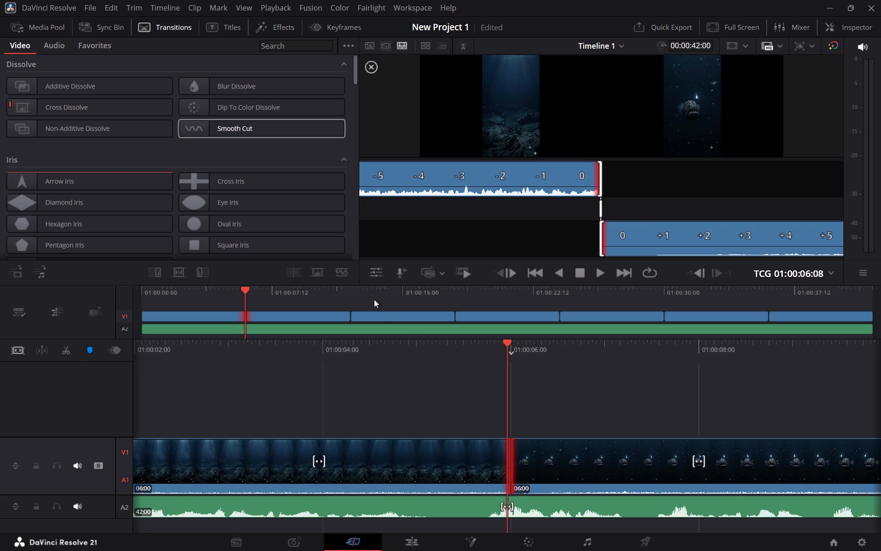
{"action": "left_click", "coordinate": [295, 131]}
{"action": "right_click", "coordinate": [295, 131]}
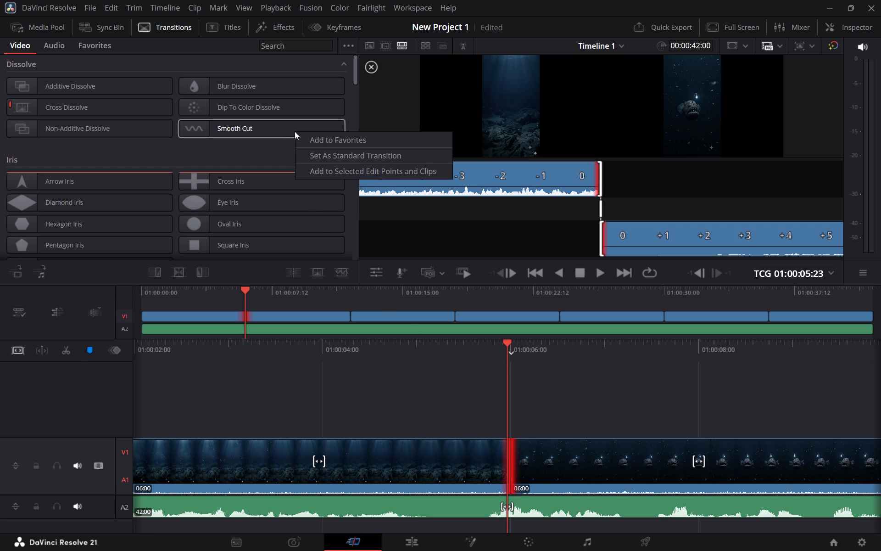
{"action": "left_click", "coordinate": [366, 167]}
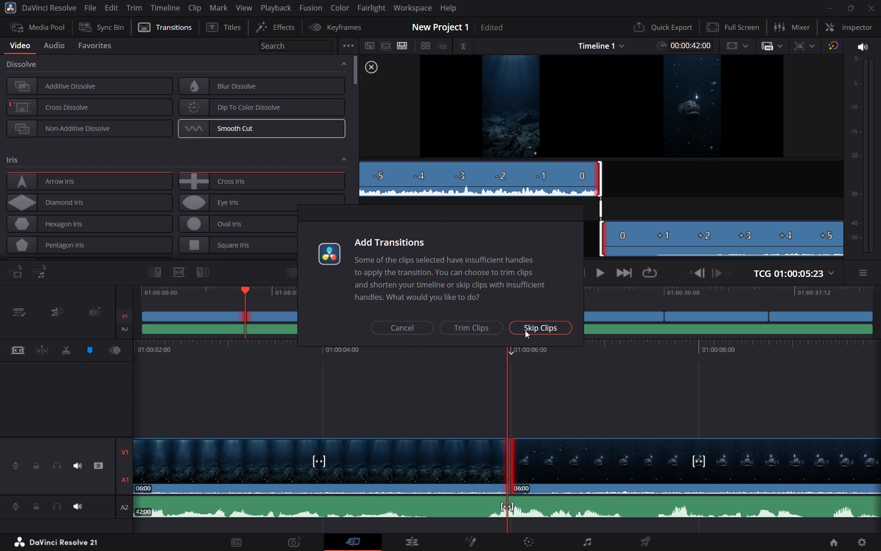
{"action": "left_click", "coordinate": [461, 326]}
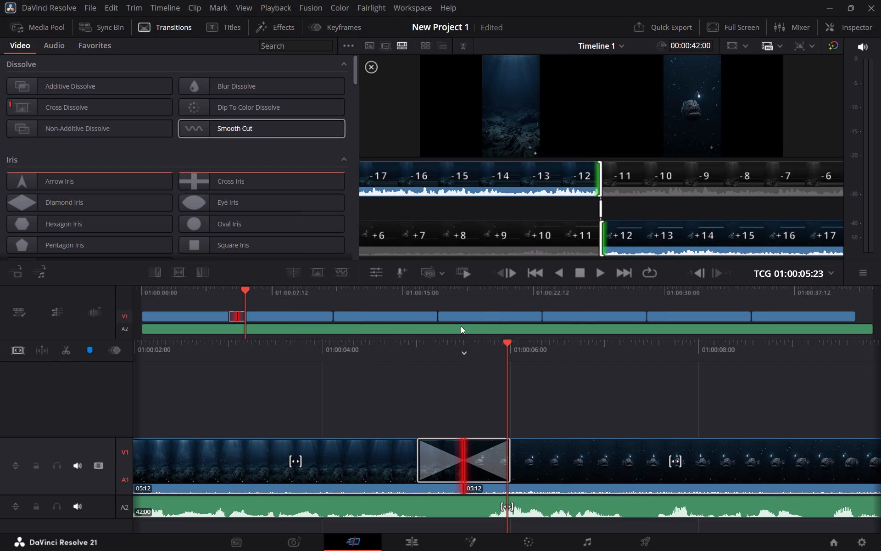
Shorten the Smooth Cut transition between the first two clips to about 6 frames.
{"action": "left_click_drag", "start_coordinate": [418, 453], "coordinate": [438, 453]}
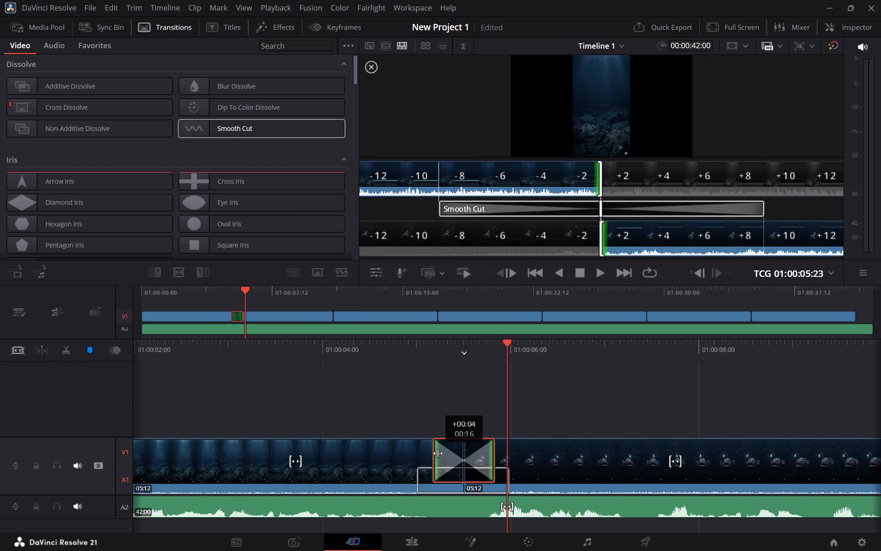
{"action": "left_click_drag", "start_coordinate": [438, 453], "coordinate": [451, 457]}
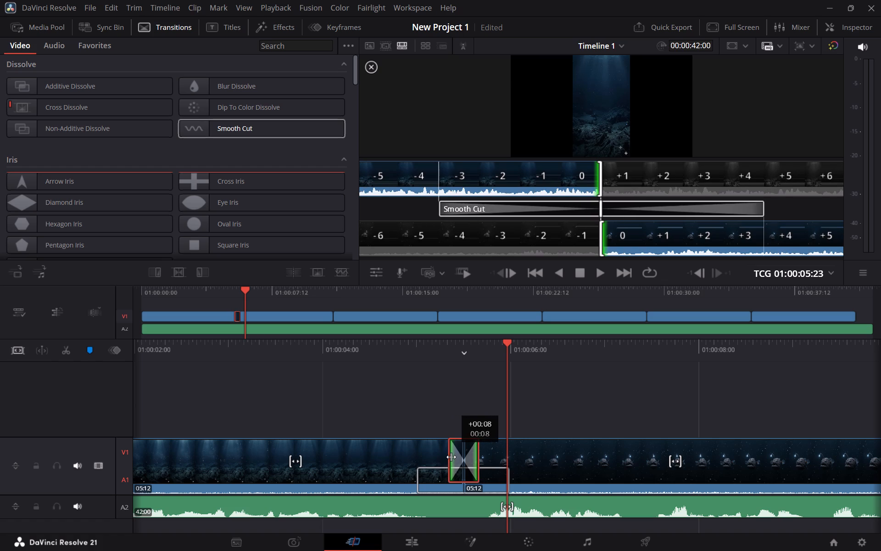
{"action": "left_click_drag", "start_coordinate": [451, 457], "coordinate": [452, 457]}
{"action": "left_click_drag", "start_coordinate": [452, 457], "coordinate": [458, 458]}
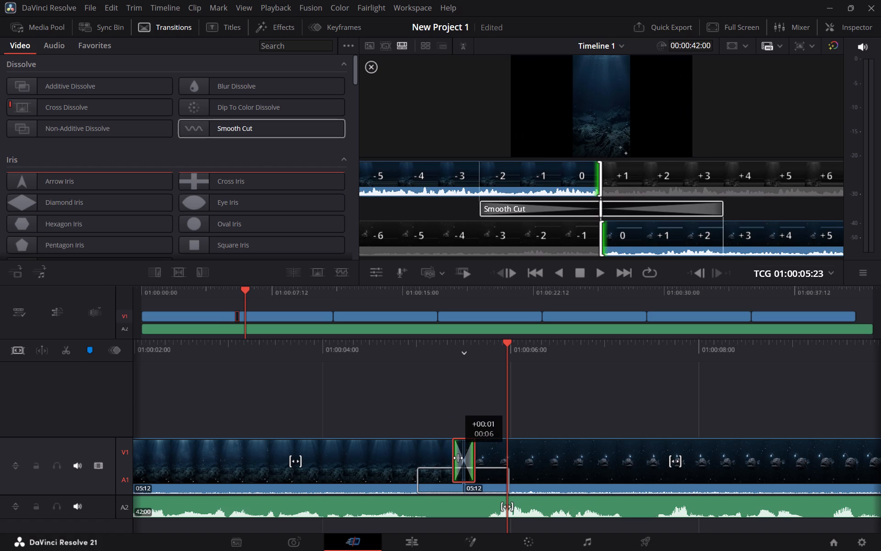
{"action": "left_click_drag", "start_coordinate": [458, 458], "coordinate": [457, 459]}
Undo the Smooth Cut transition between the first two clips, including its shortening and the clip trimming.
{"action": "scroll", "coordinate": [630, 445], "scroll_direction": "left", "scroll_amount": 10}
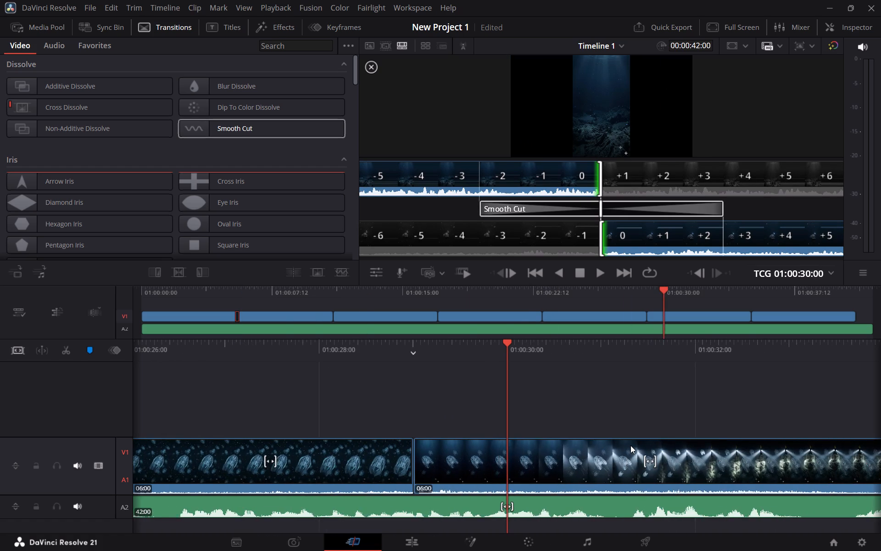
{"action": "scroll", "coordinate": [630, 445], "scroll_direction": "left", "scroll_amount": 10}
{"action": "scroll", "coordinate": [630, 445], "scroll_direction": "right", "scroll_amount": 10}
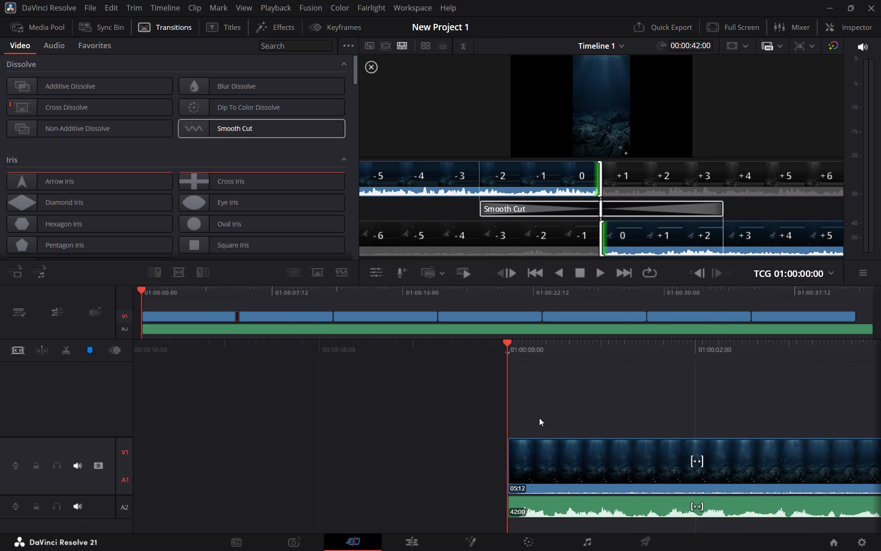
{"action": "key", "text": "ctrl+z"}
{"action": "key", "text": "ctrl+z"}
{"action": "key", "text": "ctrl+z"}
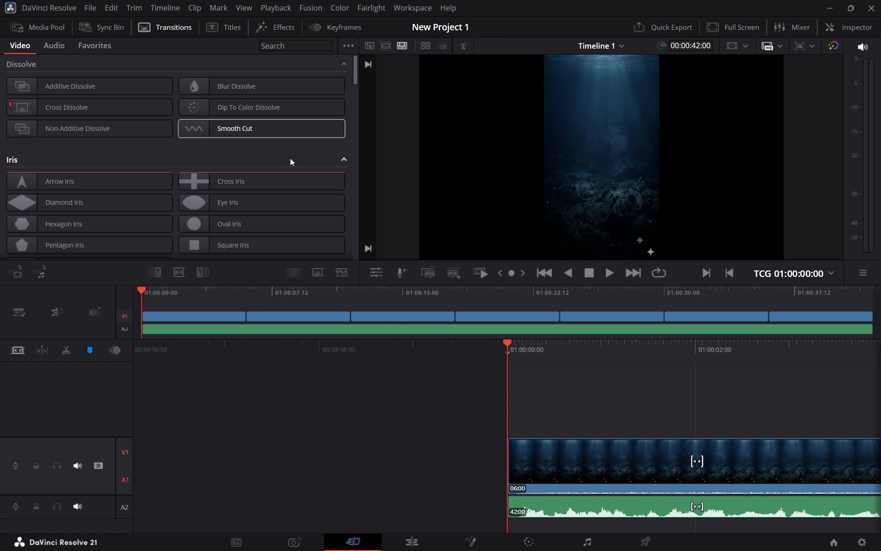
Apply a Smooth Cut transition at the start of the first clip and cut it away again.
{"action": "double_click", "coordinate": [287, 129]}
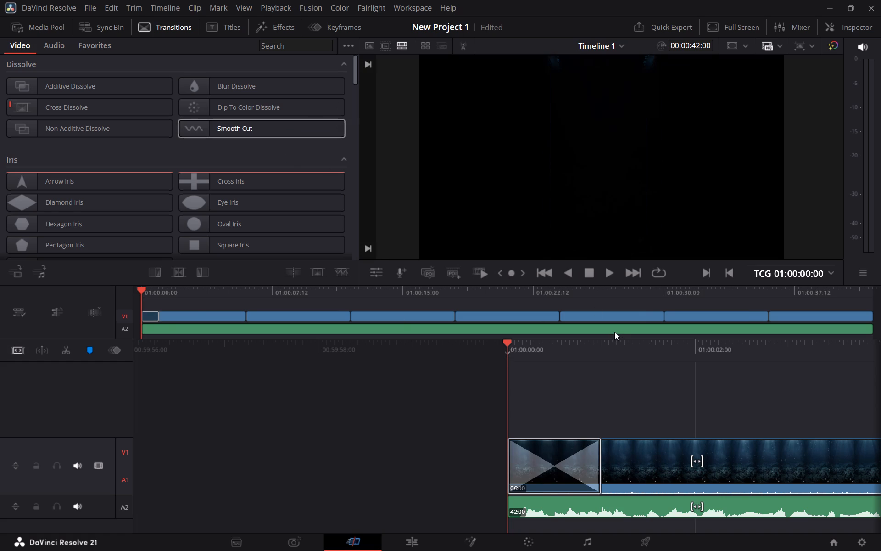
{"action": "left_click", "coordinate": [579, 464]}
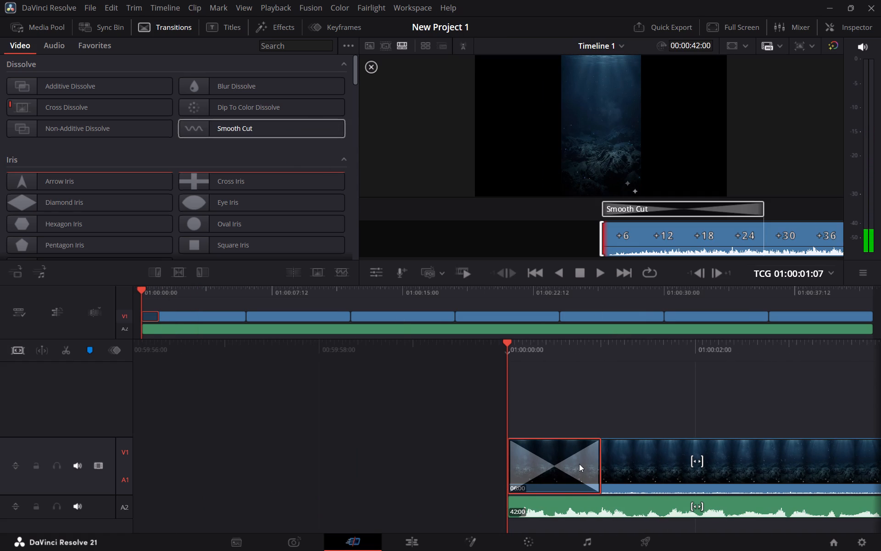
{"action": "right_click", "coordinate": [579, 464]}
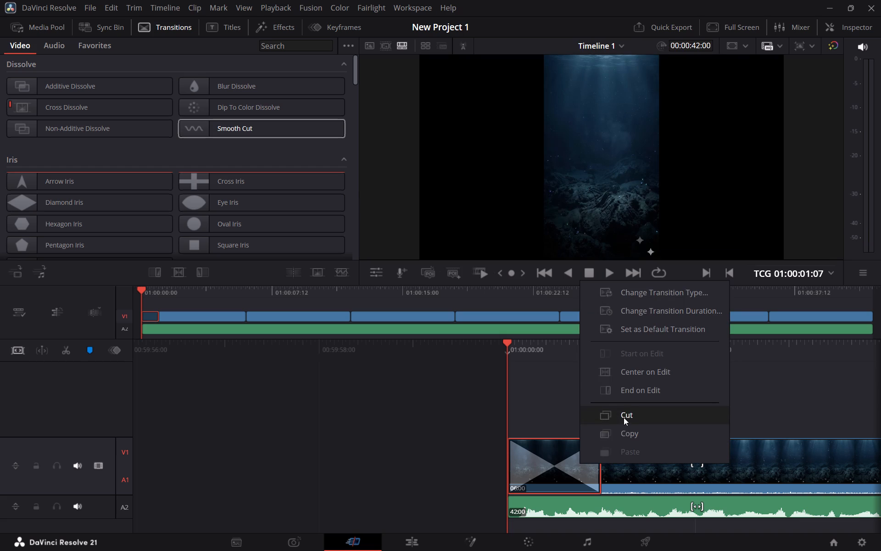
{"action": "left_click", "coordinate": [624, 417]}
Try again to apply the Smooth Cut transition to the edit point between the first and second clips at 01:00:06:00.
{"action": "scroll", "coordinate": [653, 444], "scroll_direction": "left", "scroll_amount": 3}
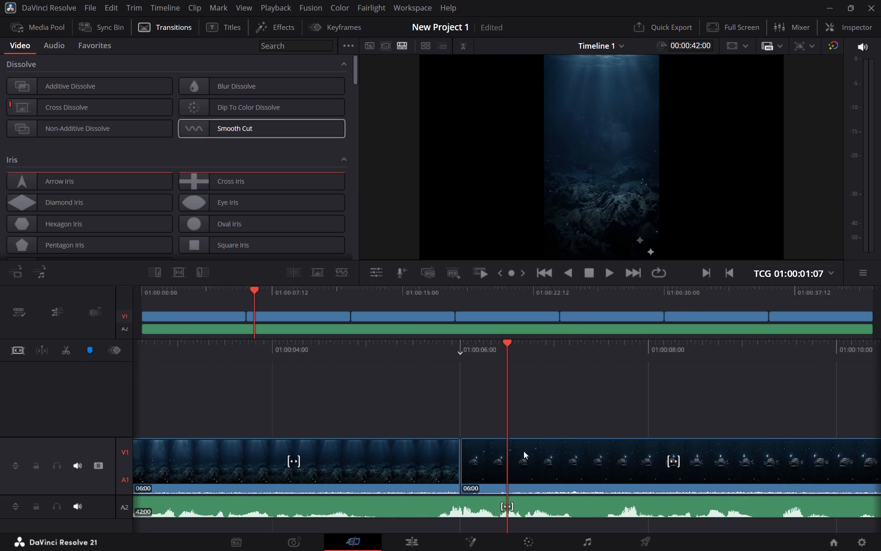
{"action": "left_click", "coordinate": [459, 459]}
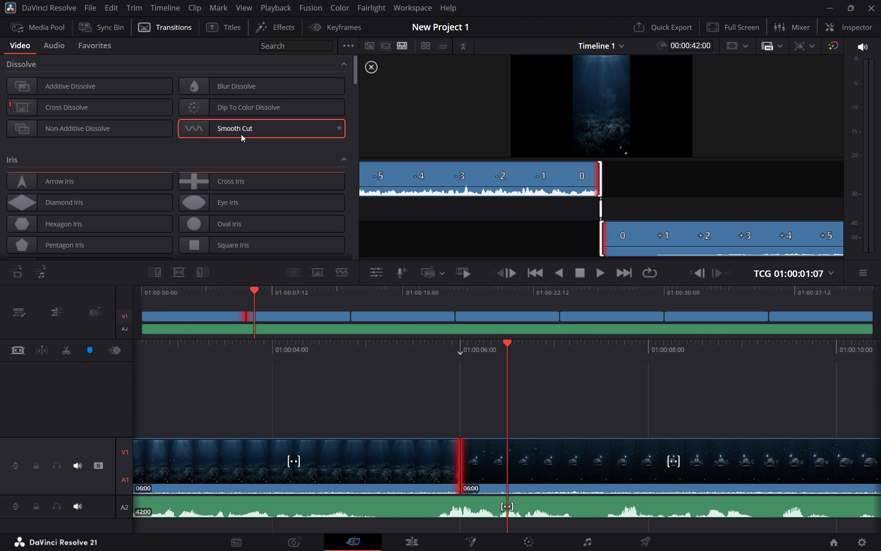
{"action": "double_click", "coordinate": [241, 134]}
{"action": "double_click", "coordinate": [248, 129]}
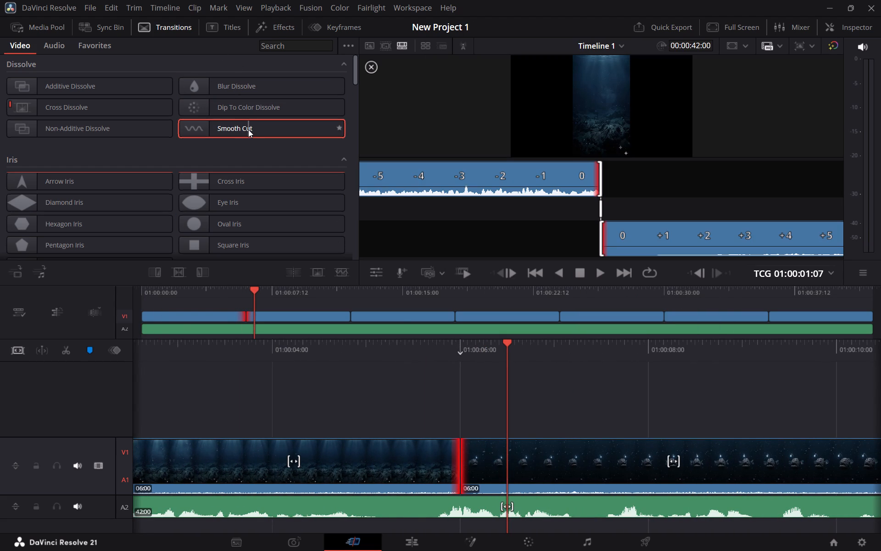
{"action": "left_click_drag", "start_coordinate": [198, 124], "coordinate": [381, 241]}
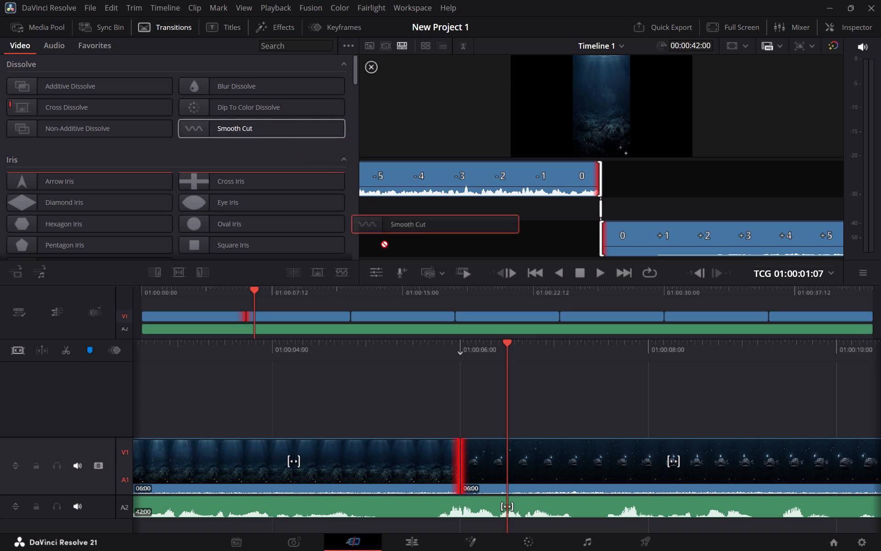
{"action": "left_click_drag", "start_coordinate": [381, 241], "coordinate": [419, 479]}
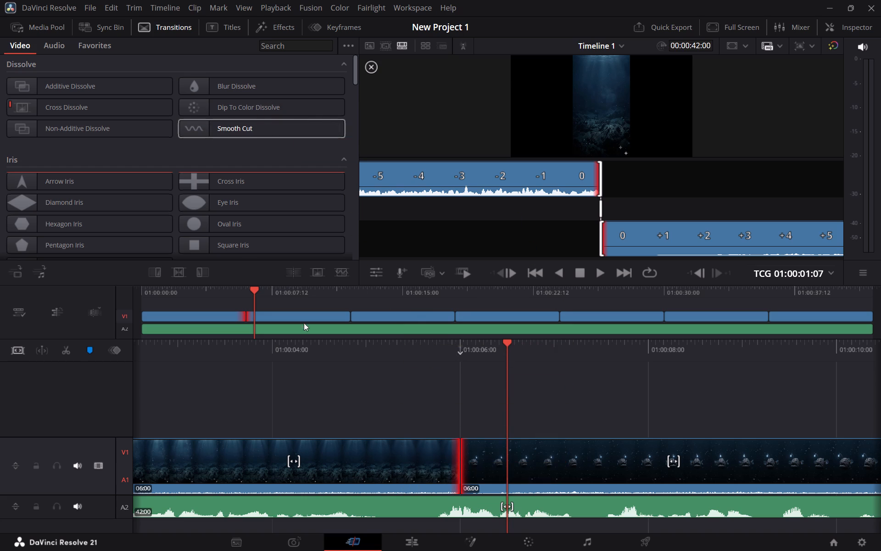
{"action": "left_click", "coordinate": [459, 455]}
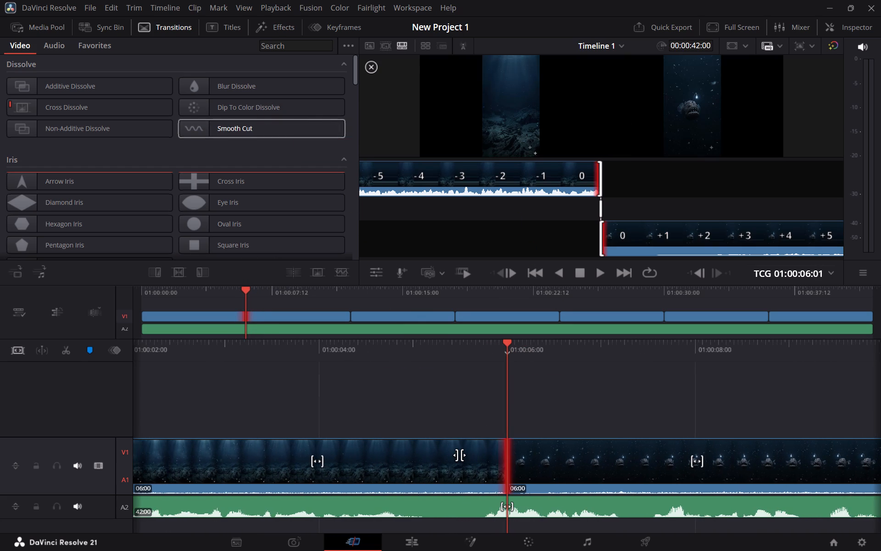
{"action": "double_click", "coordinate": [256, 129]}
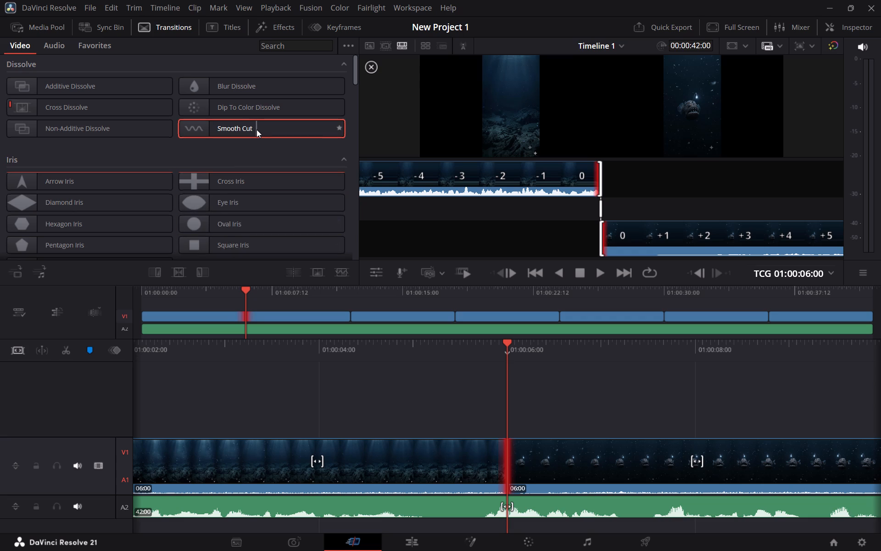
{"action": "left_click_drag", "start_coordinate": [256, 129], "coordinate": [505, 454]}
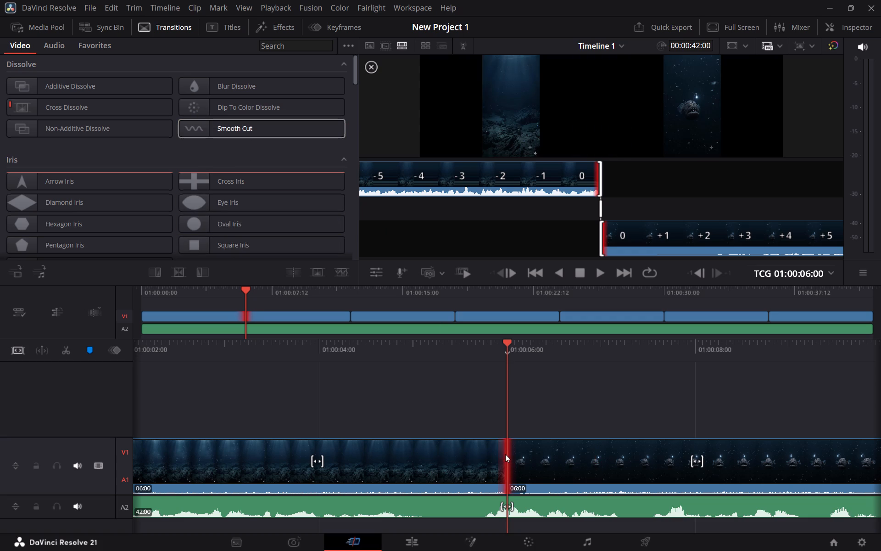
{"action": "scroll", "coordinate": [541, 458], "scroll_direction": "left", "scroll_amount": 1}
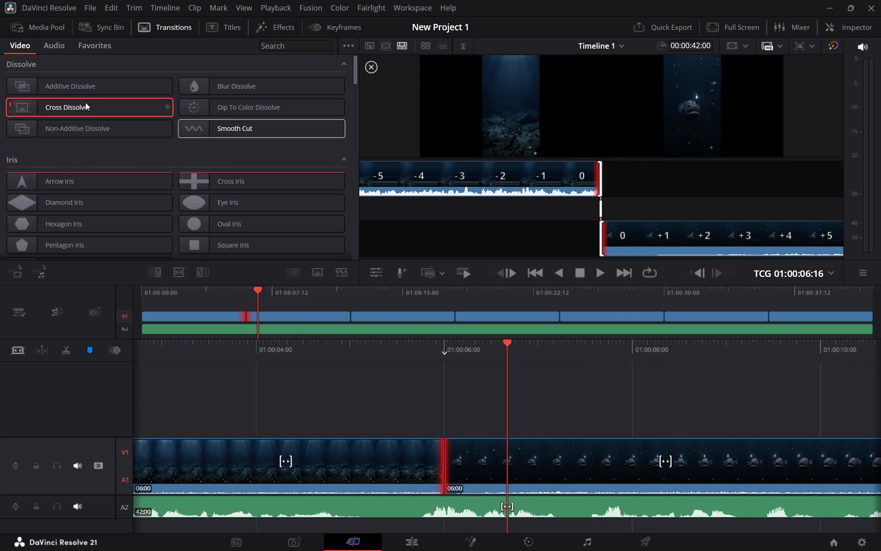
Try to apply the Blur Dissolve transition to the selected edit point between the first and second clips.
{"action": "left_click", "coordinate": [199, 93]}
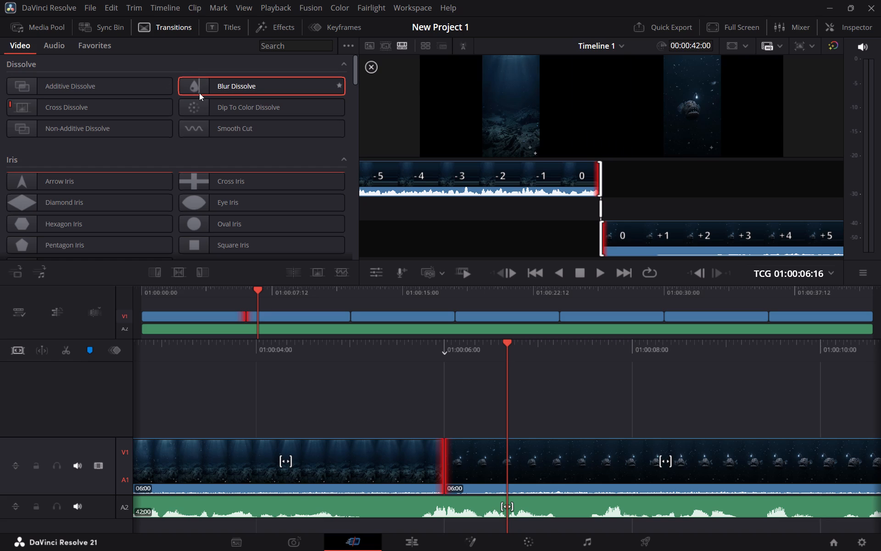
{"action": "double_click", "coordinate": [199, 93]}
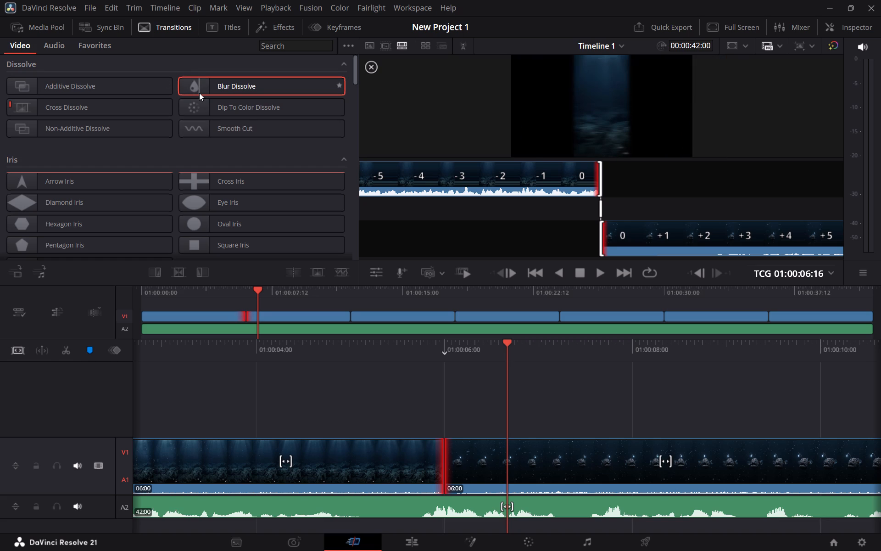
Set Smooth Cut as the standard video transition.
{"action": "left_click", "coordinate": [217, 133]}
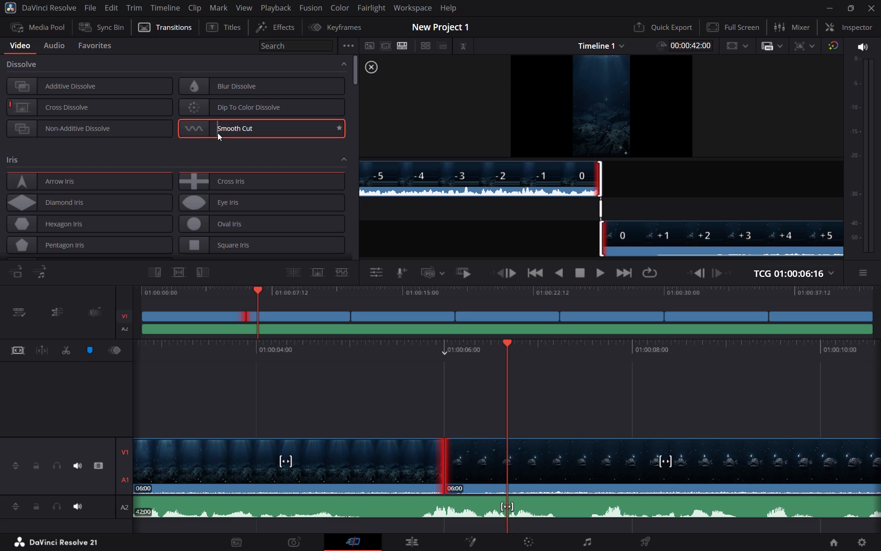
{"action": "left_click", "coordinate": [217, 133]}
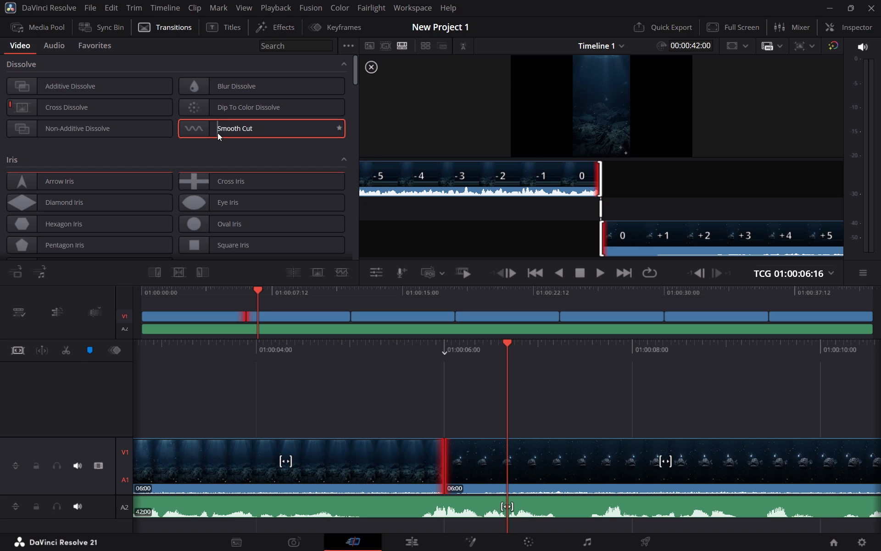
{"action": "right_click", "coordinate": [217, 133]}
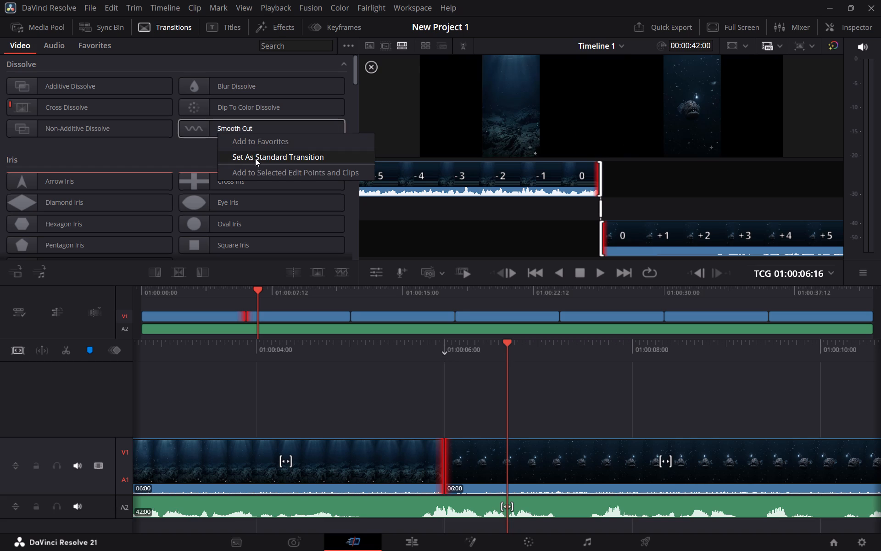
{"action": "left_click", "coordinate": [255, 158]}
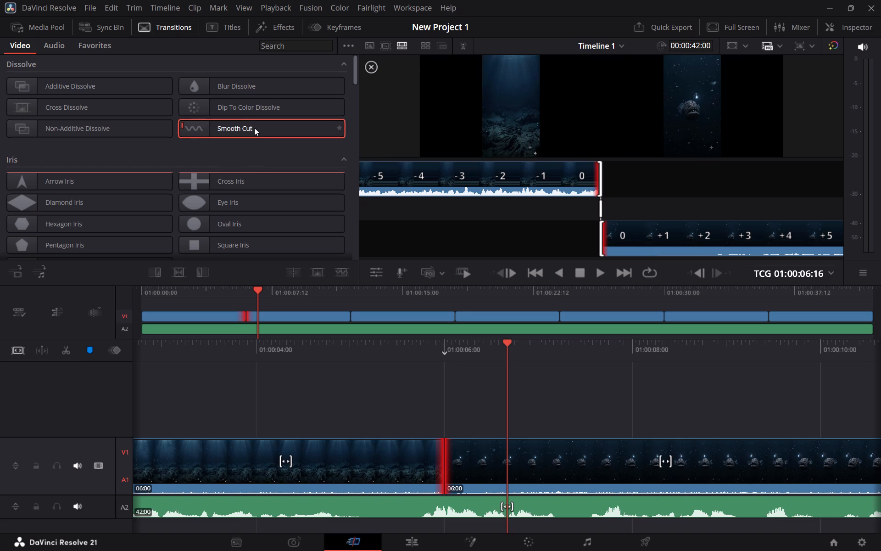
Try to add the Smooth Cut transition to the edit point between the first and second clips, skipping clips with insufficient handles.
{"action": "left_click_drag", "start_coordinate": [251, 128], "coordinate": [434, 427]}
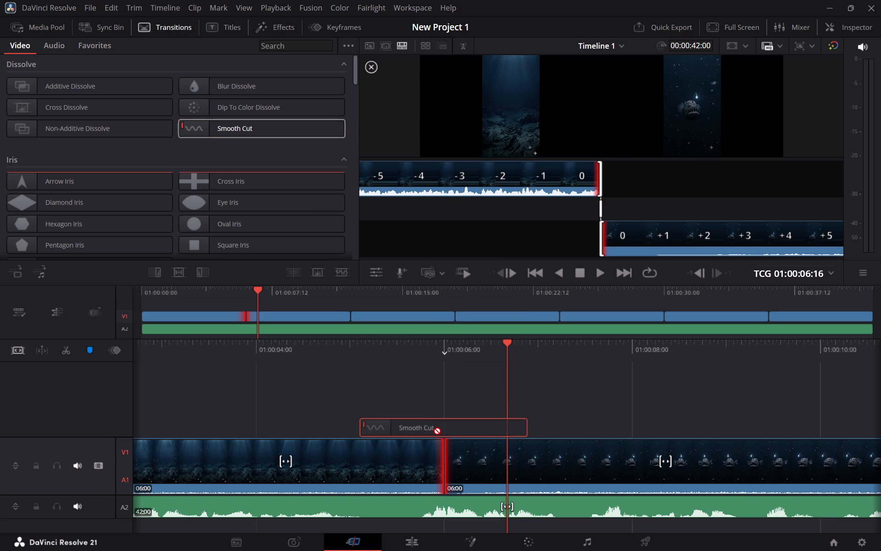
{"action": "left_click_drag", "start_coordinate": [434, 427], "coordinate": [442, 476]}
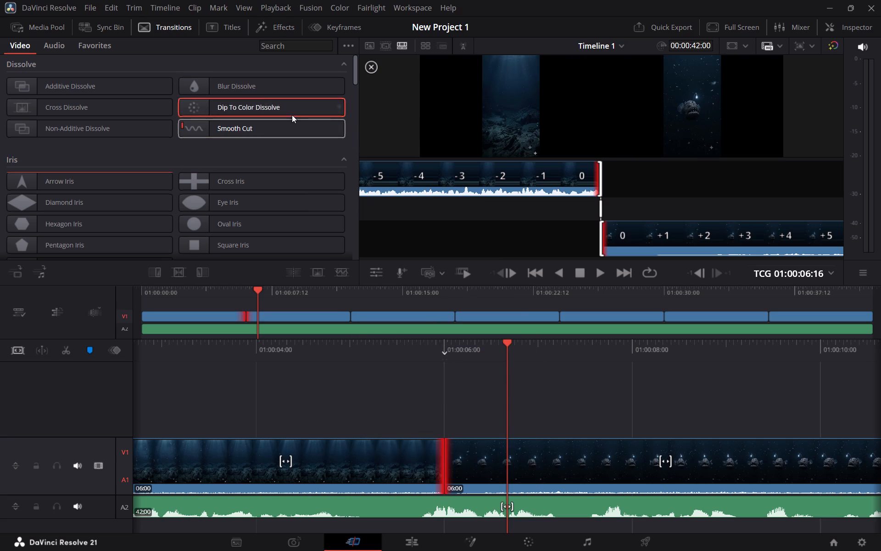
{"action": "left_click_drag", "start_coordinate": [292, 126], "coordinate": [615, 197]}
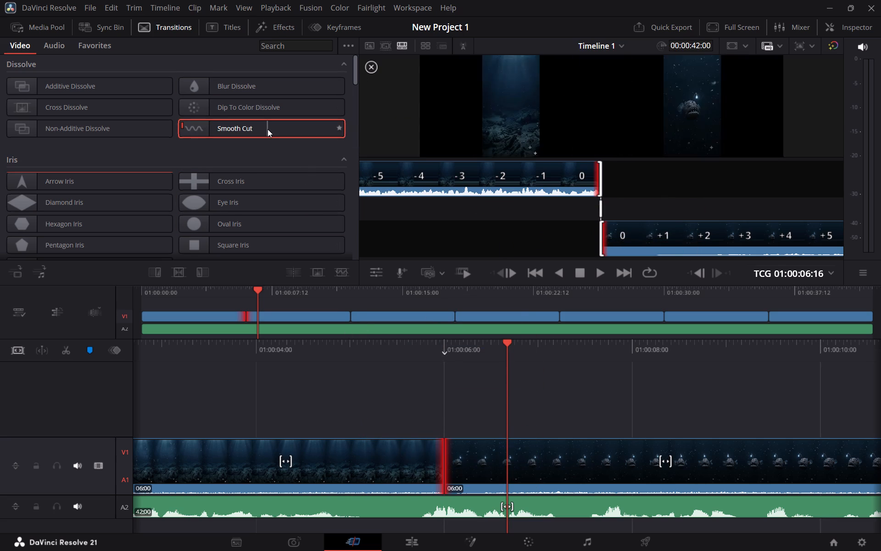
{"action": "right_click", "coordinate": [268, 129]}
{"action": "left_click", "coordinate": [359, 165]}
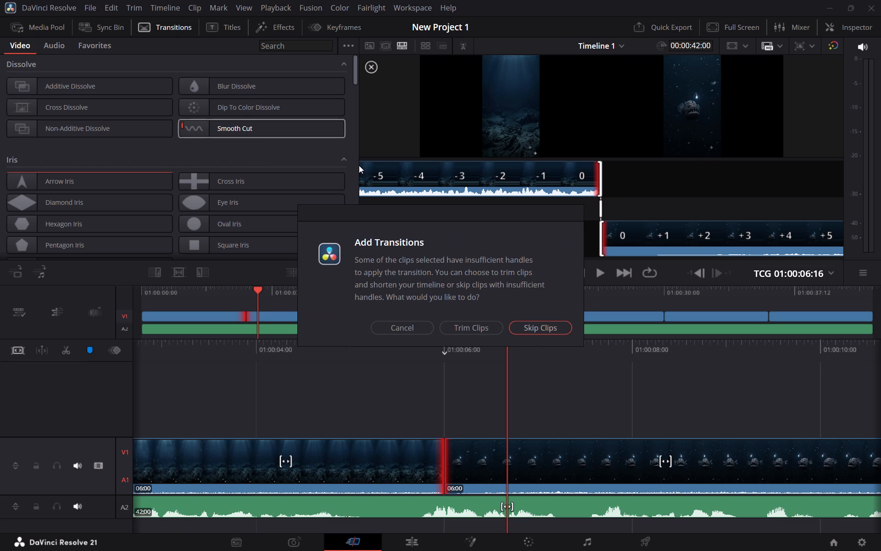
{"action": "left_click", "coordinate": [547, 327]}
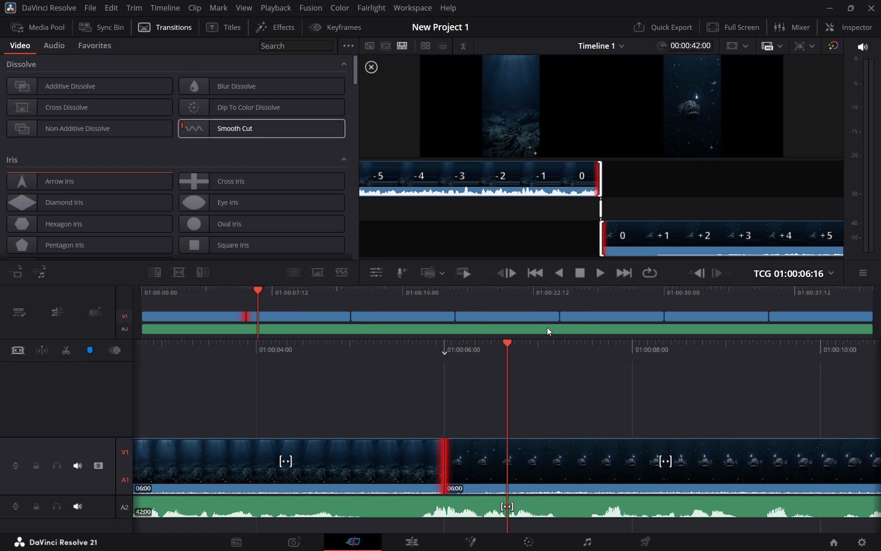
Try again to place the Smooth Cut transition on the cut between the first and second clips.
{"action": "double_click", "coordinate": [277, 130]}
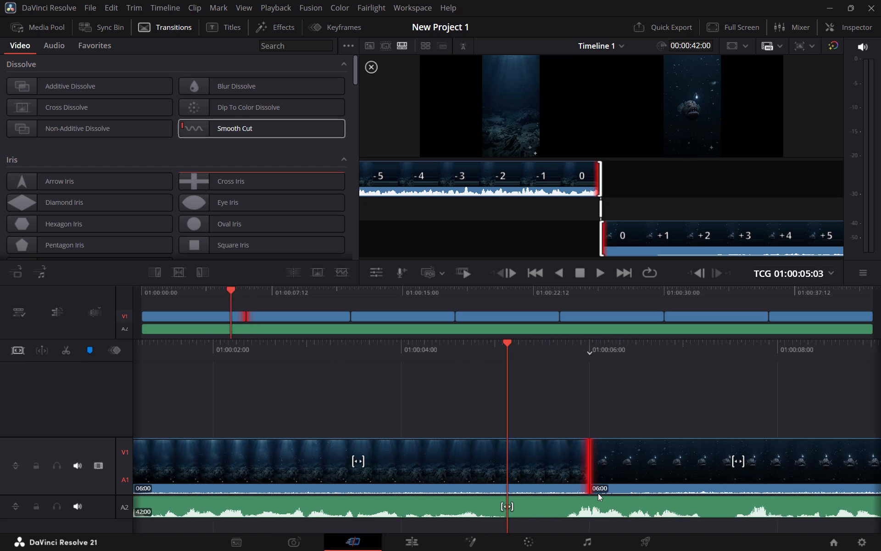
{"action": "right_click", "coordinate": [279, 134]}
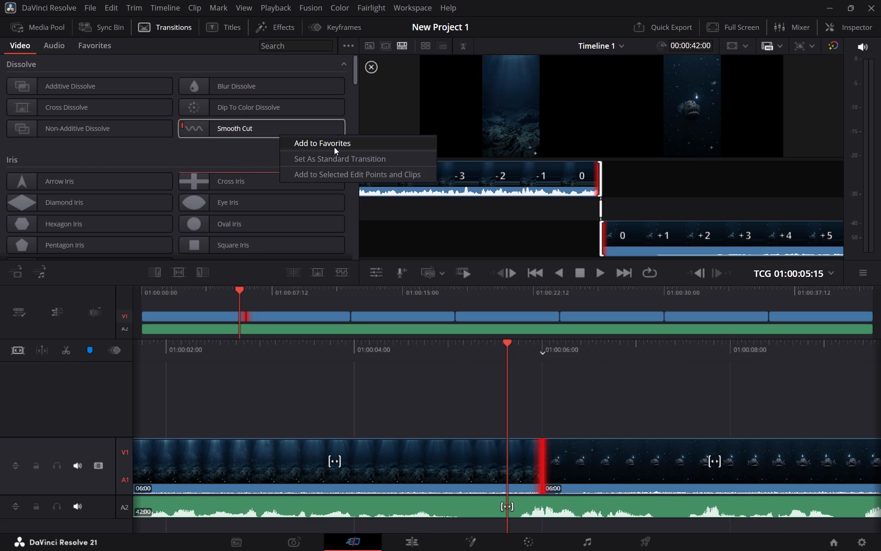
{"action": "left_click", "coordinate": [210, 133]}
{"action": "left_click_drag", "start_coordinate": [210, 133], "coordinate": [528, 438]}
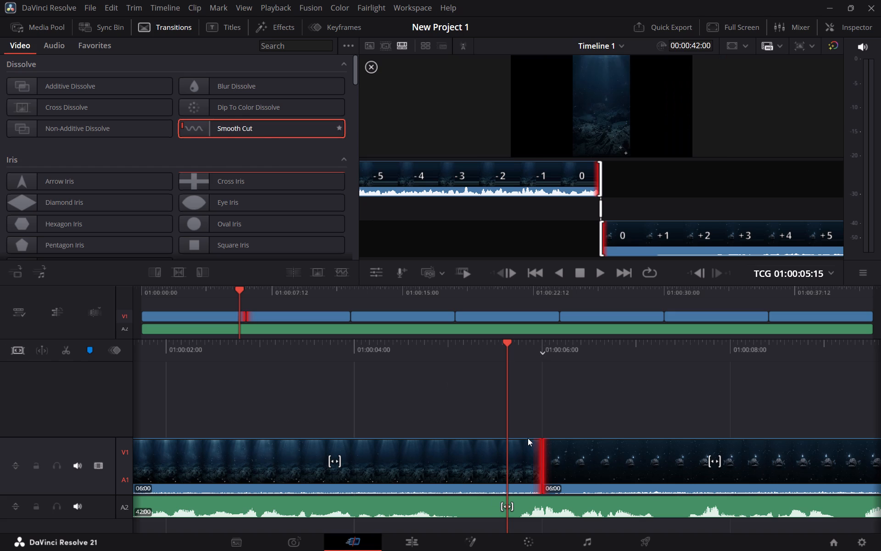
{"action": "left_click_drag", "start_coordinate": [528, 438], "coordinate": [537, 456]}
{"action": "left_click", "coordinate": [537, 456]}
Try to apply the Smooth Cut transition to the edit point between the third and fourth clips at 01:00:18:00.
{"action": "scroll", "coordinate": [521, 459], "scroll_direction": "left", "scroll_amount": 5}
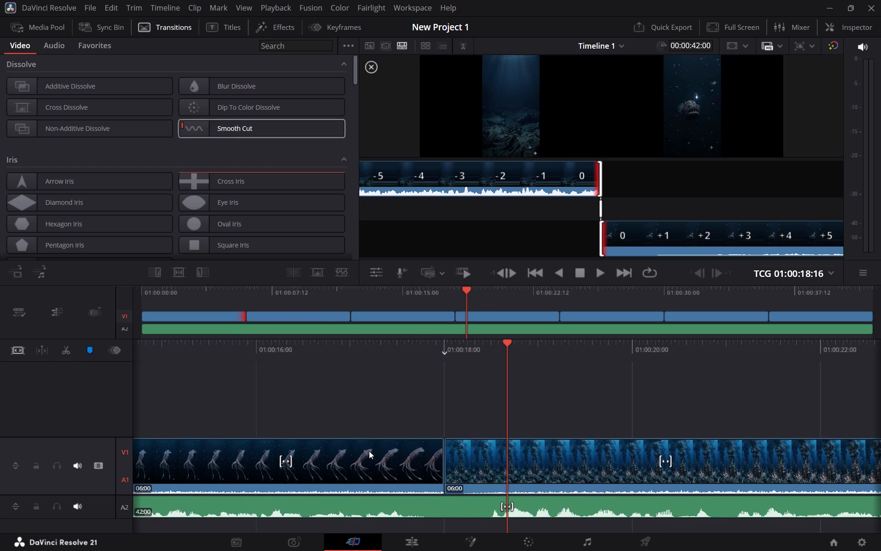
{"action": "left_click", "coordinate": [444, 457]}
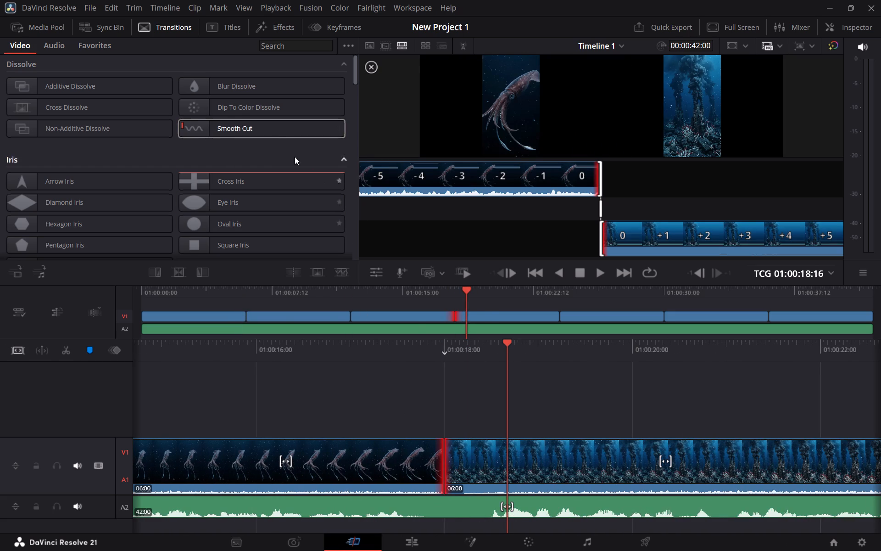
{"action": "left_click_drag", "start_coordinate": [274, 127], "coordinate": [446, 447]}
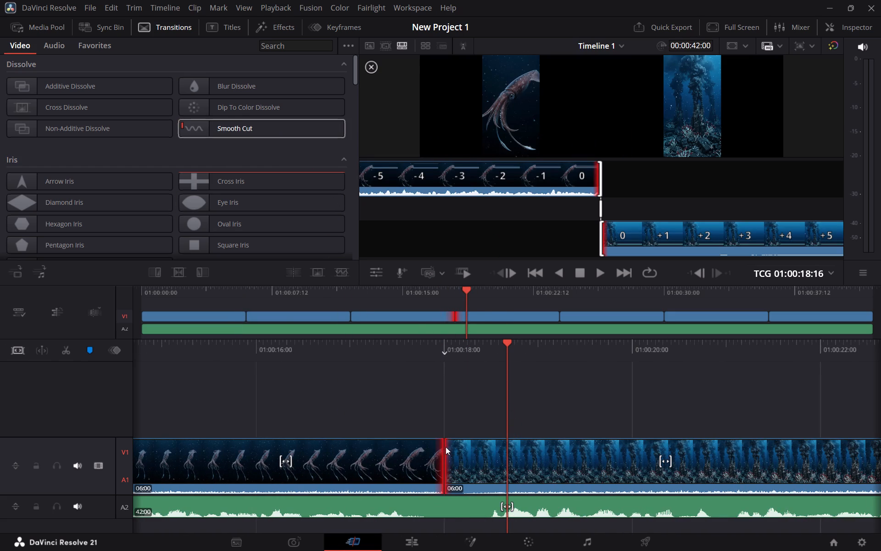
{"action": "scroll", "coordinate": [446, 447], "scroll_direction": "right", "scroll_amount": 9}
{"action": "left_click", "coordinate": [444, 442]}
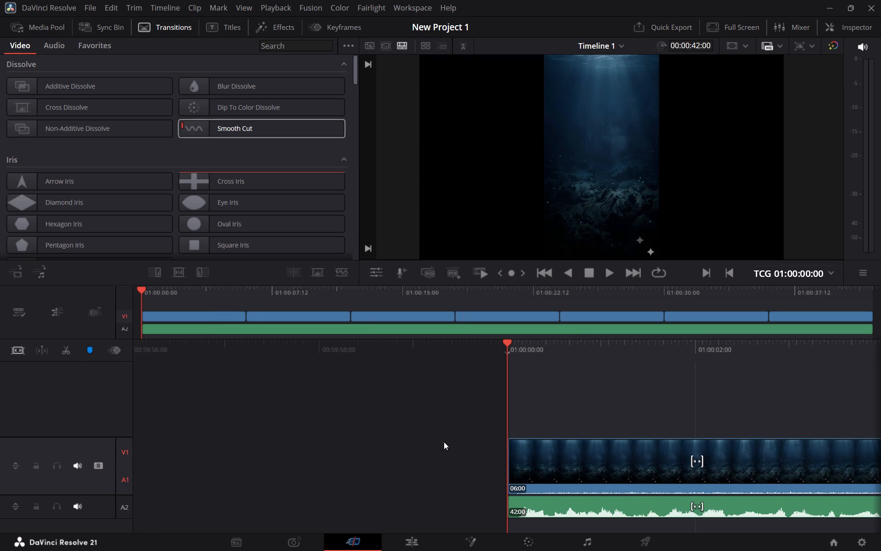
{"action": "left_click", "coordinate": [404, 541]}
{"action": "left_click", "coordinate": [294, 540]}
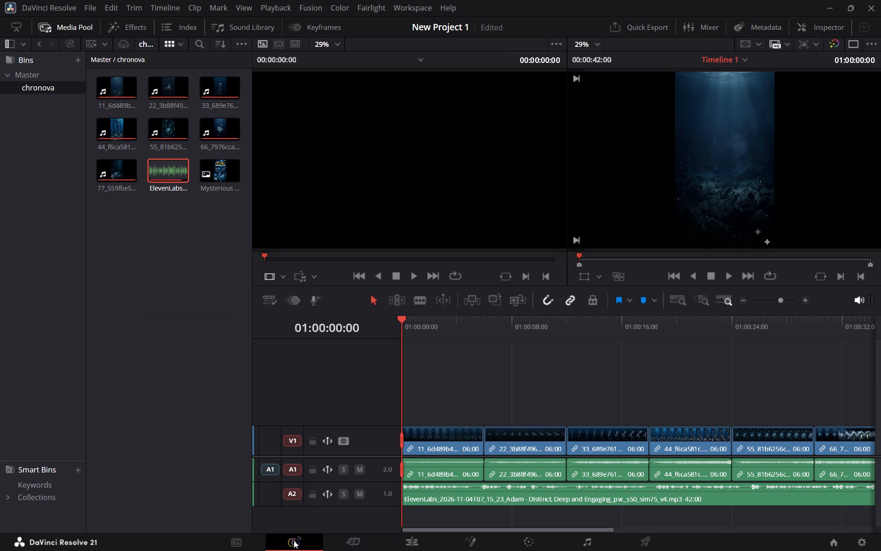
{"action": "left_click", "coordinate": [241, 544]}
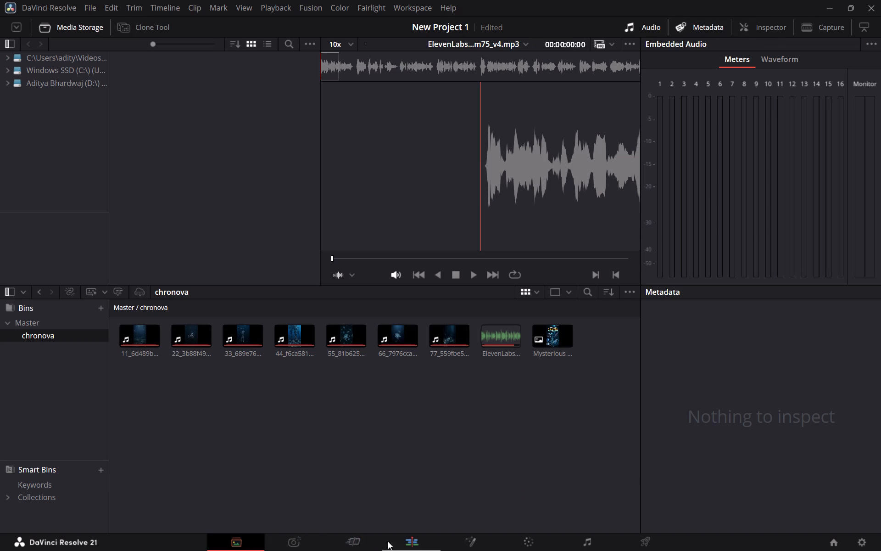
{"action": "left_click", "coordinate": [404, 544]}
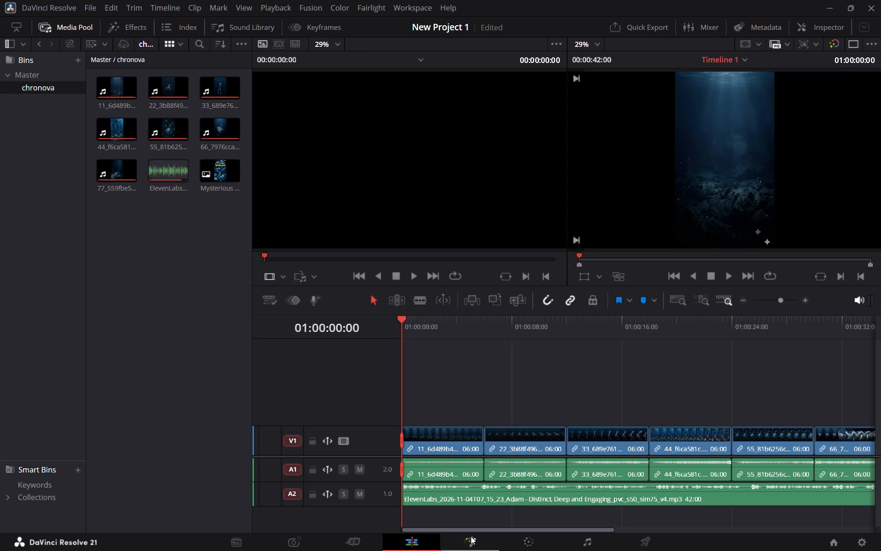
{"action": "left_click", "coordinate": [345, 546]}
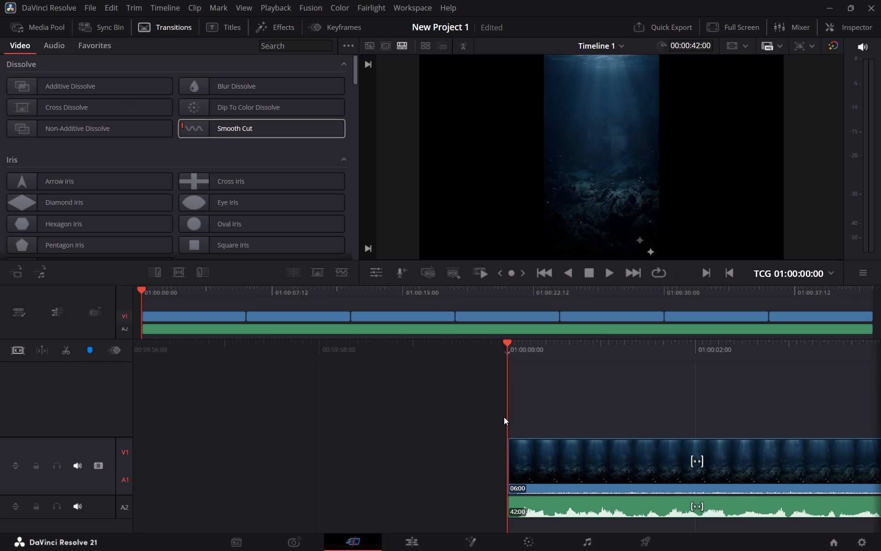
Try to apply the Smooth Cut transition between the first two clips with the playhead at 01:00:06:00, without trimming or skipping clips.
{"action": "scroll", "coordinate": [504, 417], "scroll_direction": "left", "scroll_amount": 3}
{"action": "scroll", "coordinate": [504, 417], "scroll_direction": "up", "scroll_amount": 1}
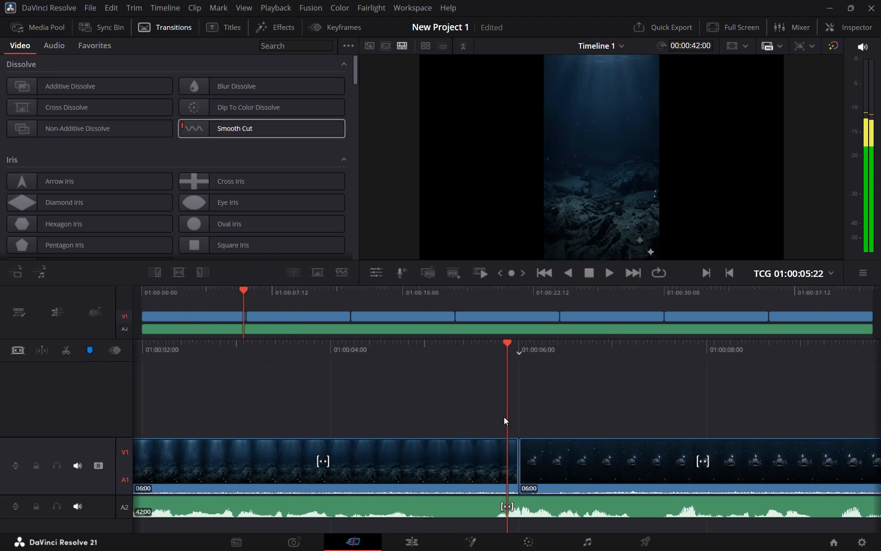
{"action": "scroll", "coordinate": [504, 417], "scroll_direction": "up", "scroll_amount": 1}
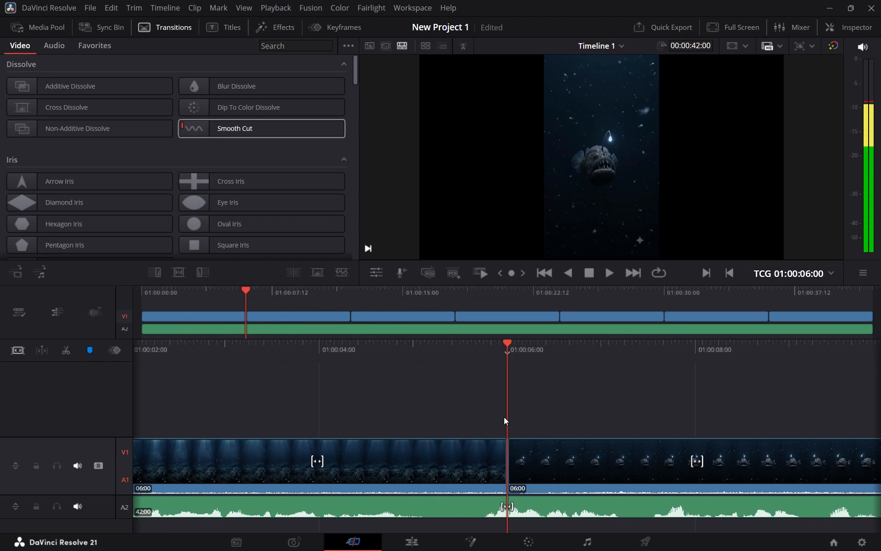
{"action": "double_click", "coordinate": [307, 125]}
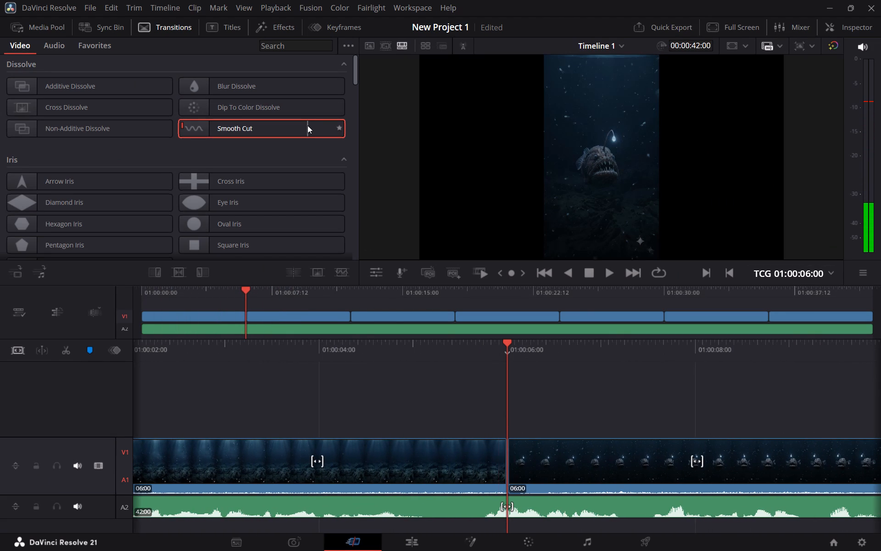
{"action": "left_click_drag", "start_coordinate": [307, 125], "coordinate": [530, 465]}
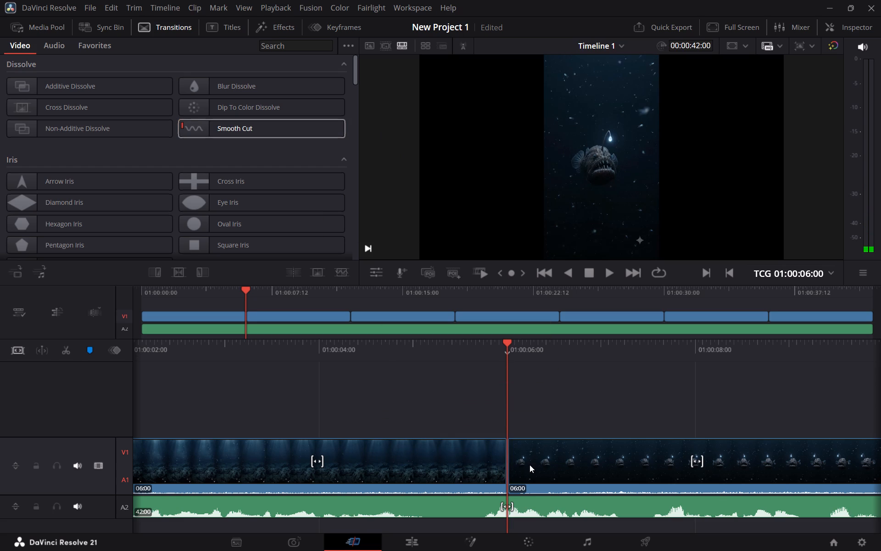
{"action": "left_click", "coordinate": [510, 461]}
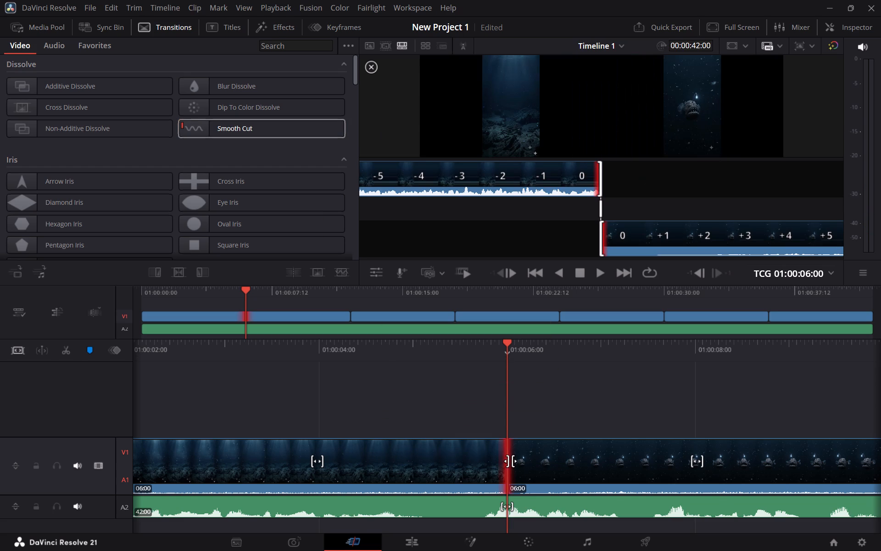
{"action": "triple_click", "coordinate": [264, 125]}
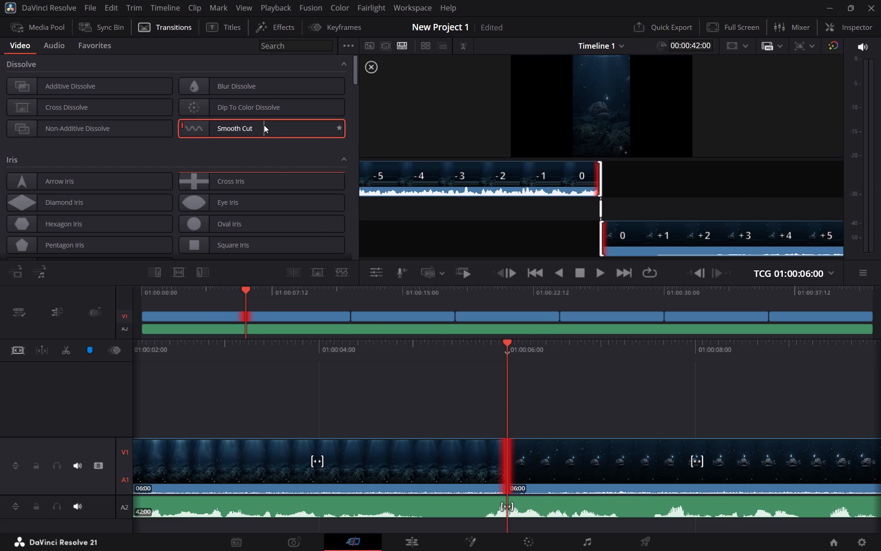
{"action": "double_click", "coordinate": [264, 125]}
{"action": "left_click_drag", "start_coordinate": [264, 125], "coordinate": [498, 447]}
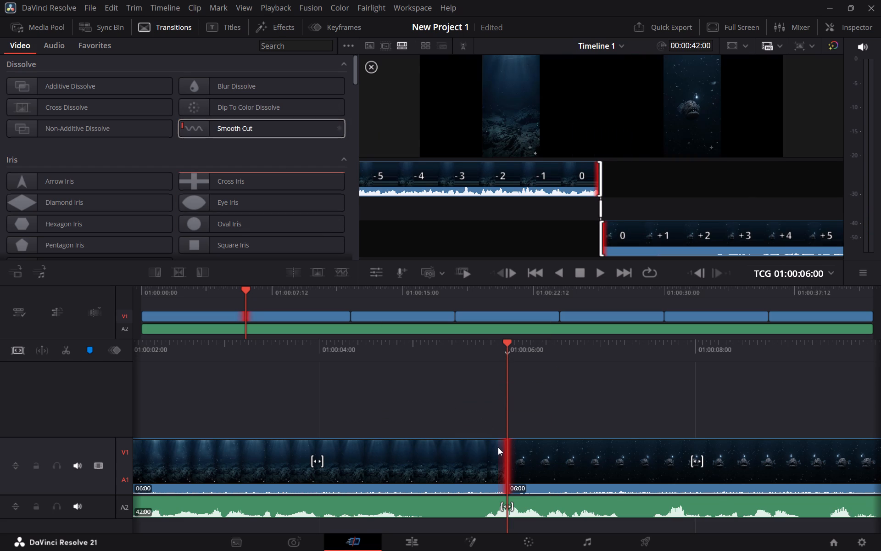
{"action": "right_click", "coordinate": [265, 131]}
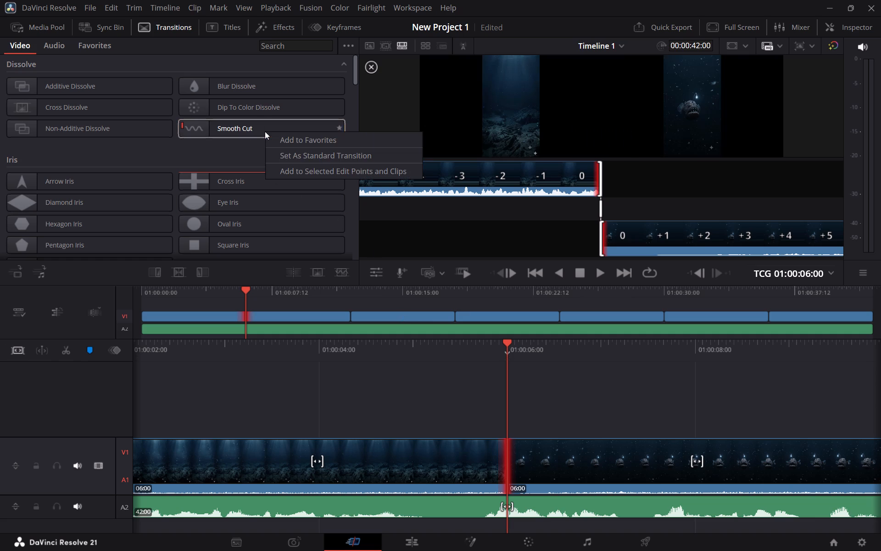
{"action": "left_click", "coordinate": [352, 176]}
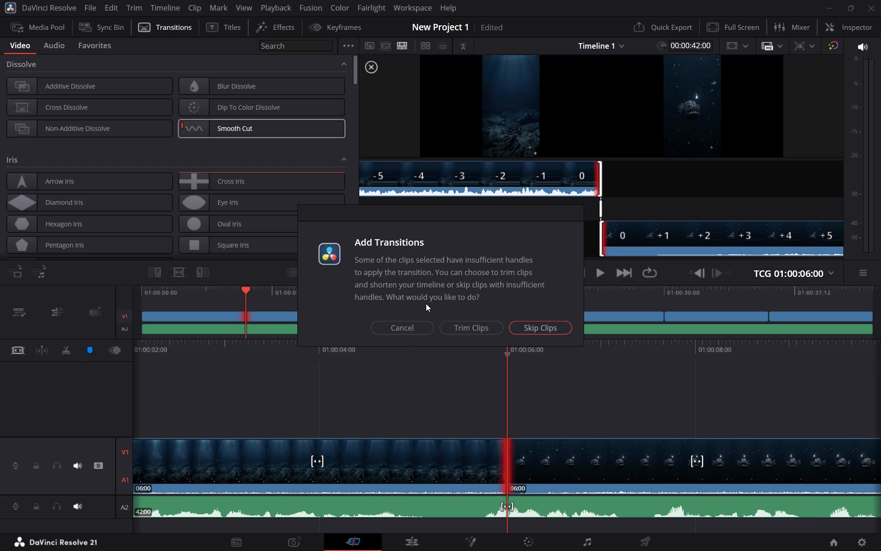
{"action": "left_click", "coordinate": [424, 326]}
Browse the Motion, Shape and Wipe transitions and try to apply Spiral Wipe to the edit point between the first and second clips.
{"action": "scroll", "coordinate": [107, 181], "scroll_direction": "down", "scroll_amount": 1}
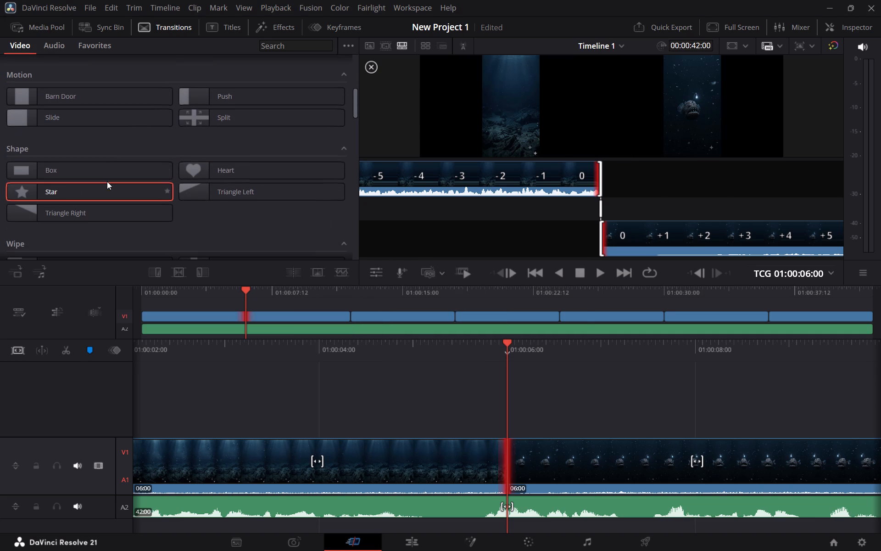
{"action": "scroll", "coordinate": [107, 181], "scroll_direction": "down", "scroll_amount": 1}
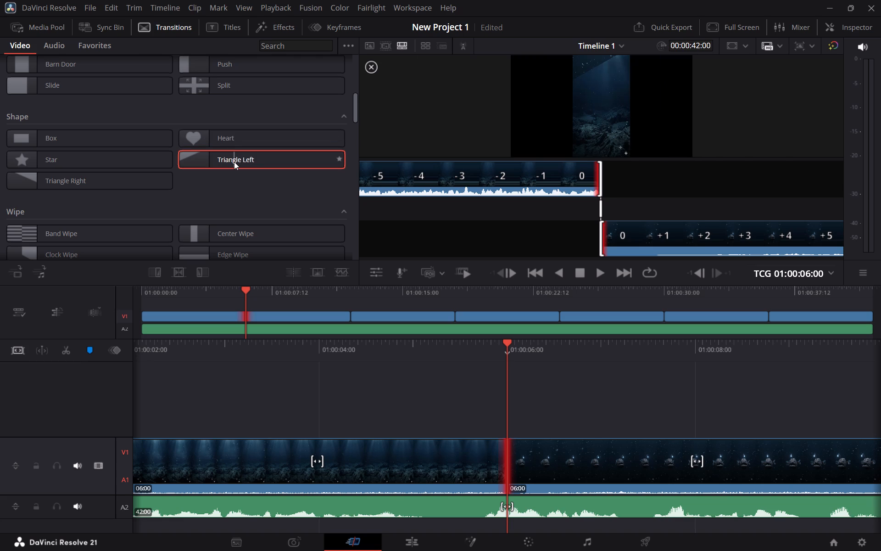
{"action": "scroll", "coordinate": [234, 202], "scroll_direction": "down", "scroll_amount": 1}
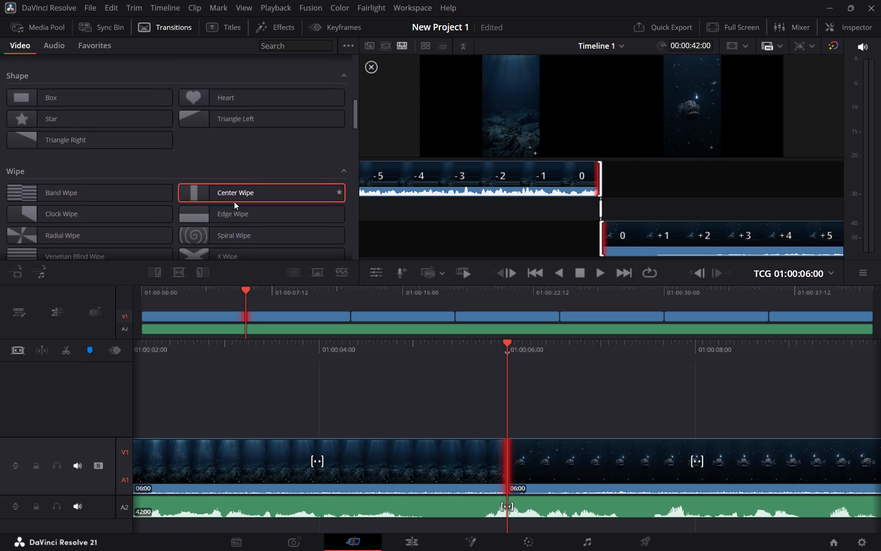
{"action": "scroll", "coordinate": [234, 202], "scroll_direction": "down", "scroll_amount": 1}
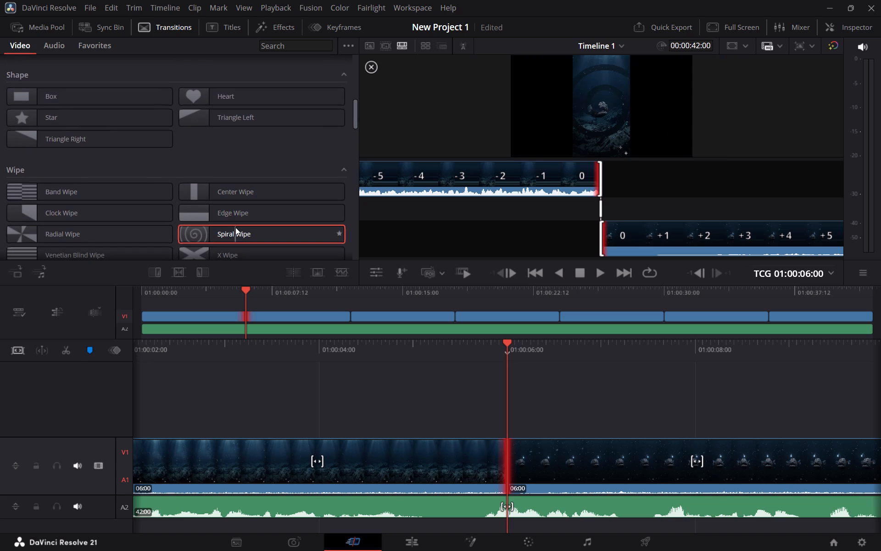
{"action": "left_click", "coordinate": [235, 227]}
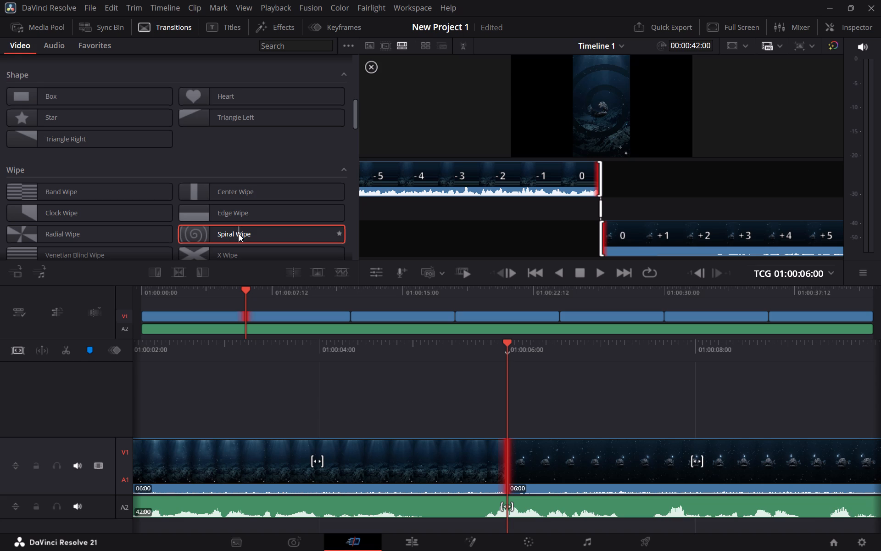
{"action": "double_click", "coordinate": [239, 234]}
Add the Additive Dissolve transition to the selected edit point between the first and second clips at 01:00:06:00.
{"action": "scroll", "coordinate": [158, 176], "scroll_direction": "up", "scroll_amount": 3}
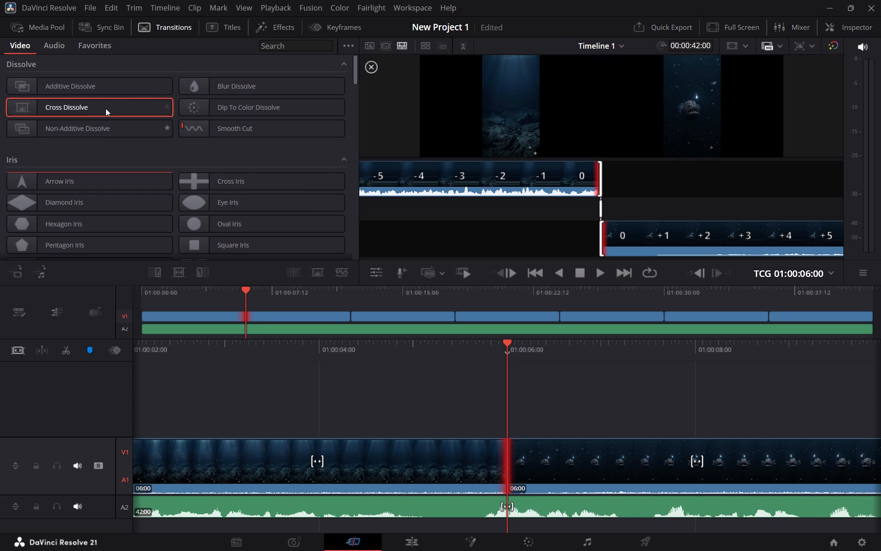
{"action": "left_click", "coordinate": [114, 92]}
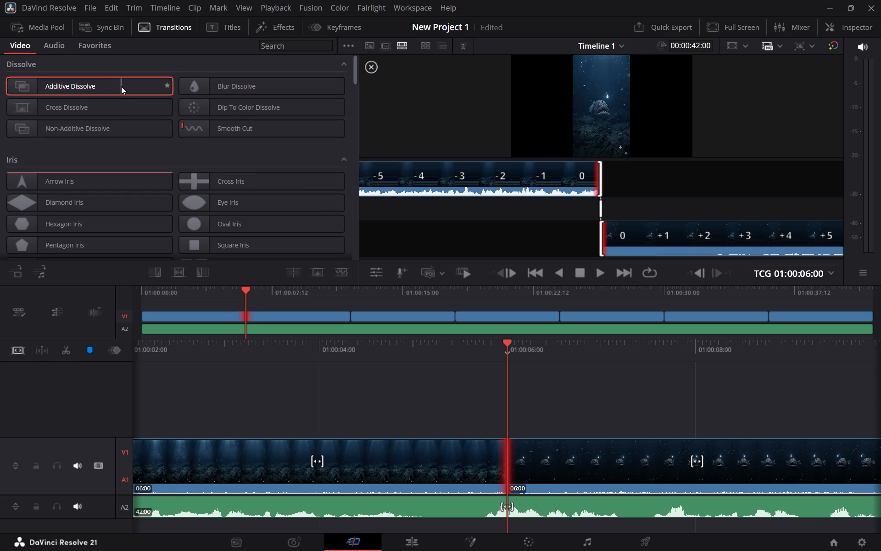
{"action": "double_click", "coordinate": [121, 89]}
{"action": "right_click", "coordinate": [121, 89]}
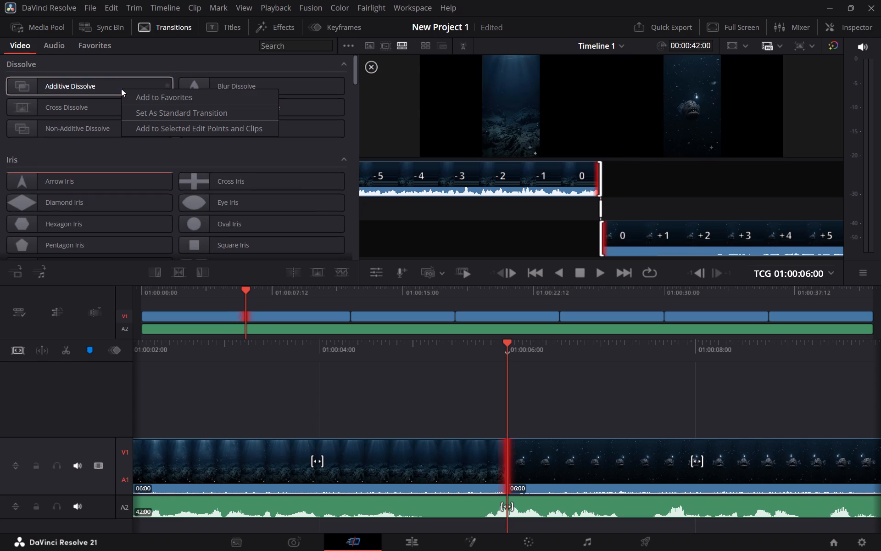
{"action": "left_click", "coordinate": [206, 134]}
{"action": "left_click", "coordinate": [217, 124]}
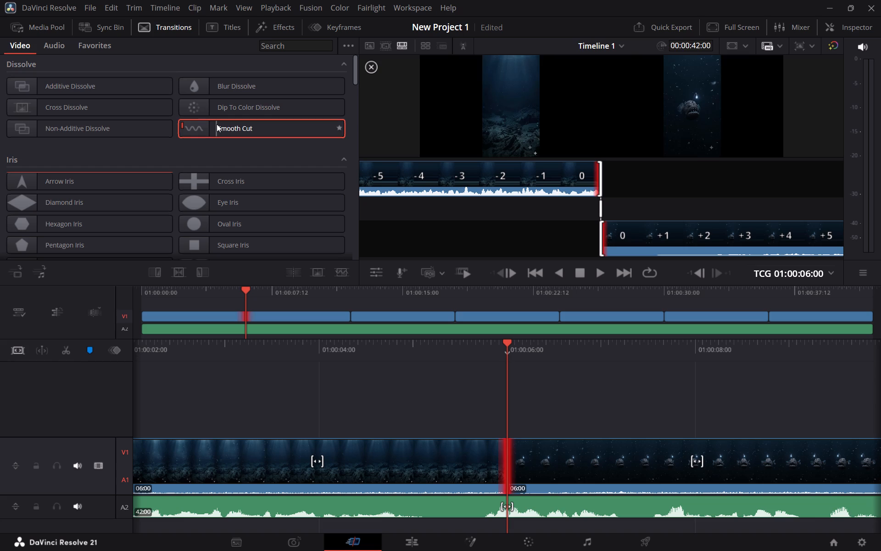
{"action": "left_click", "coordinate": [139, 90]}
{"action": "right_click", "coordinate": [139, 90]}
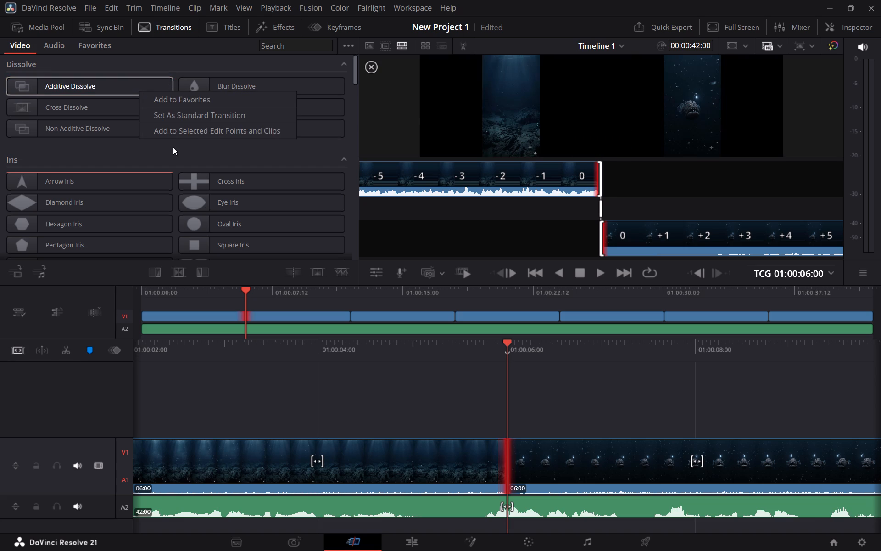
{"action": "left_click", "coordinate": [185, 129]}
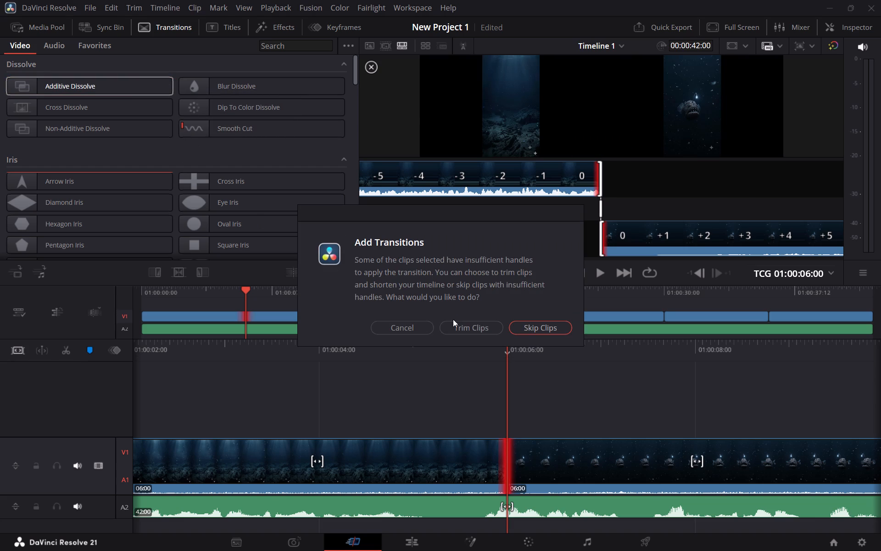
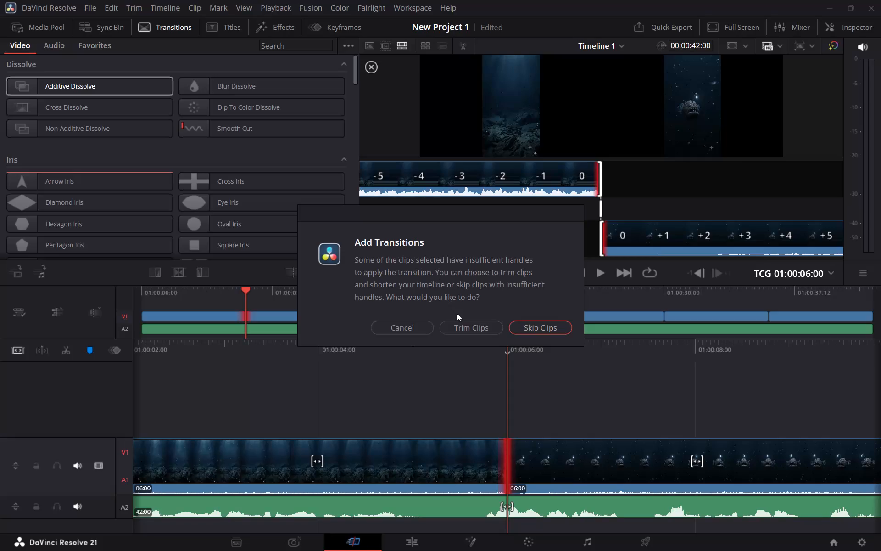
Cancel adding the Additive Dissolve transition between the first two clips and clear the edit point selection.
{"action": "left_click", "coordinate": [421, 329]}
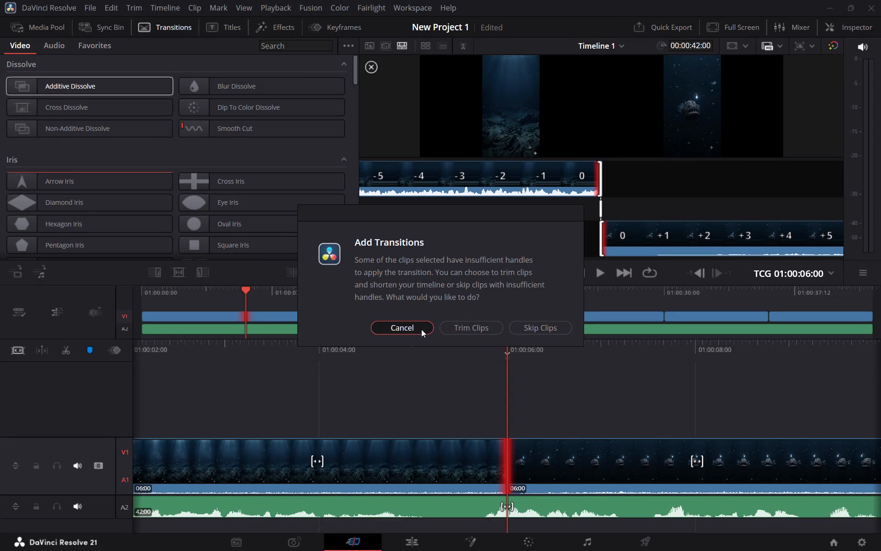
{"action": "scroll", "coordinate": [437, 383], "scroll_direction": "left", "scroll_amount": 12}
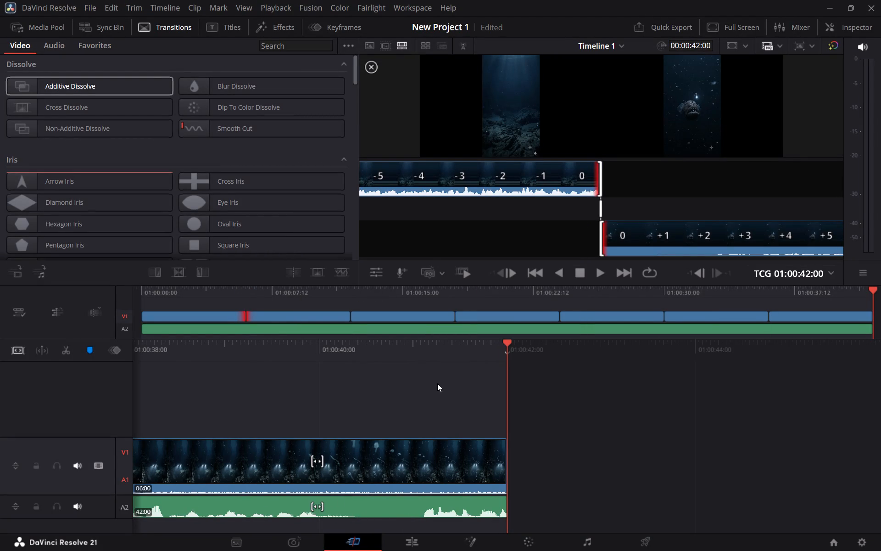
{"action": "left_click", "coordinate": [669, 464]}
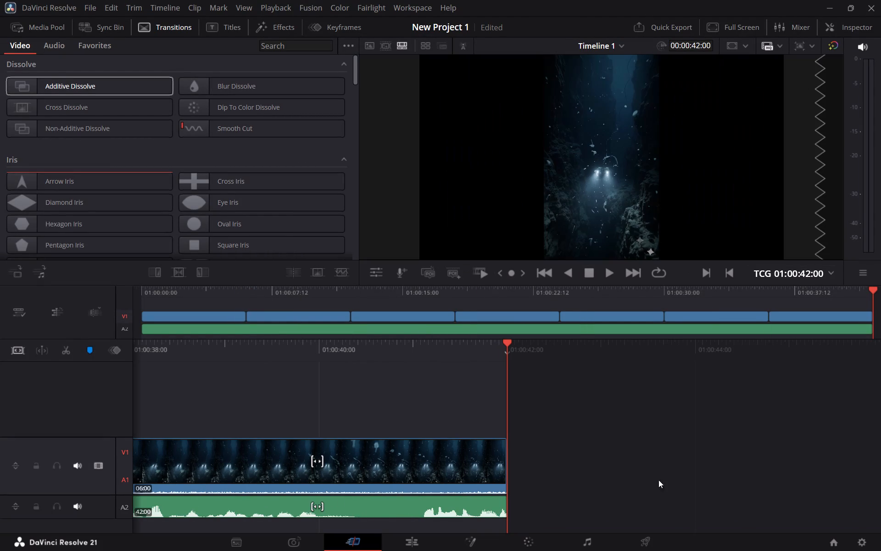
Go to the render settings for delivering Timeline 1 and choose the YouTube 1080p preset.
{"action": "left_click", "coordinate": [649, 544]}
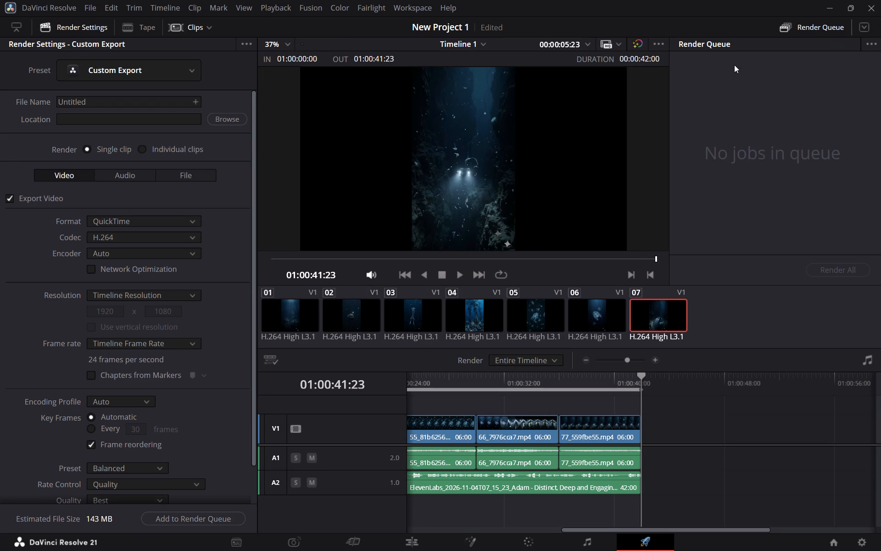
{"action": "left_click", "coordinate": [112, 73]}
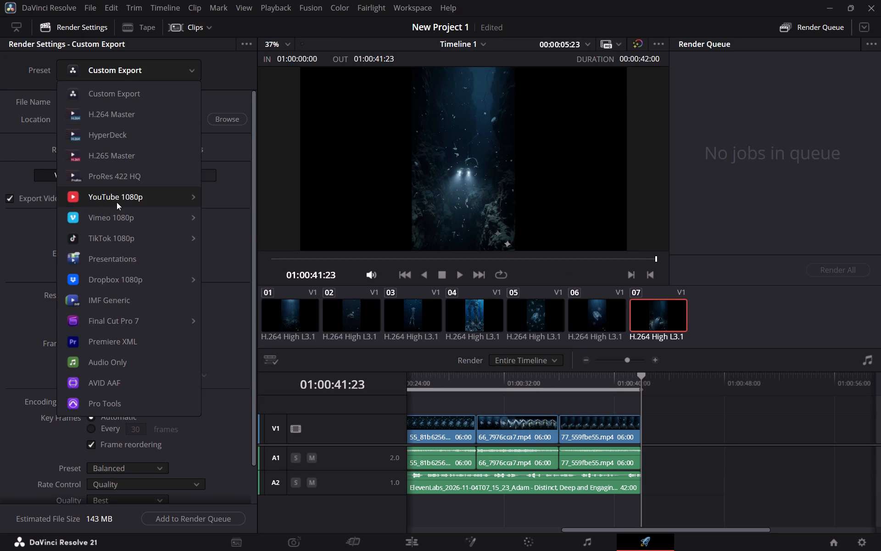
{"action": "left_click", "coordinate": [213, 204]}
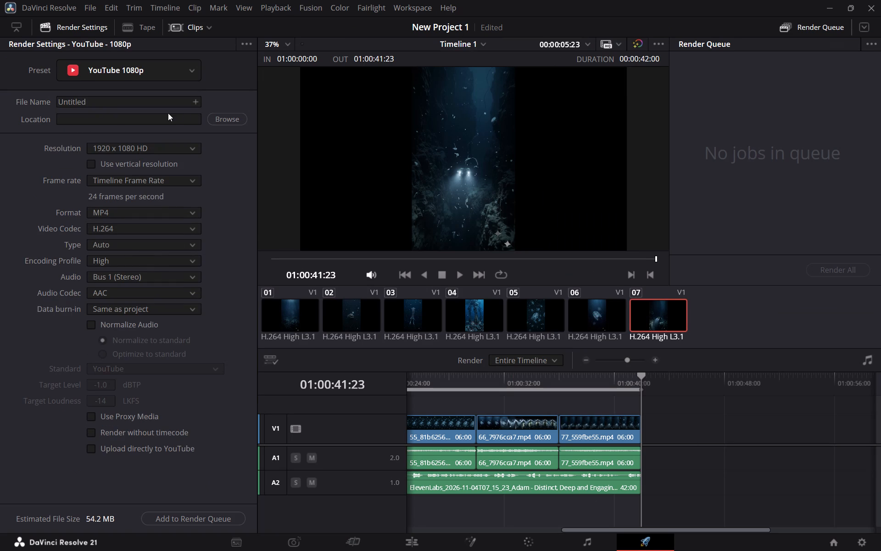
Set the render destination to the Downloads folder with the file name Timeline 1.
{"action": "left_click", "coordinate": [221, 119]}
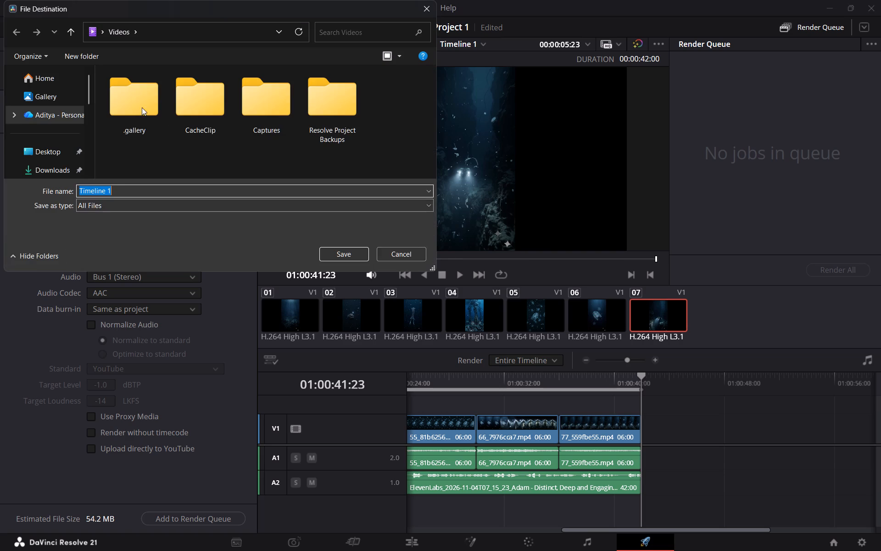
{"action": "double_click", "coordinate": [56, 165]}
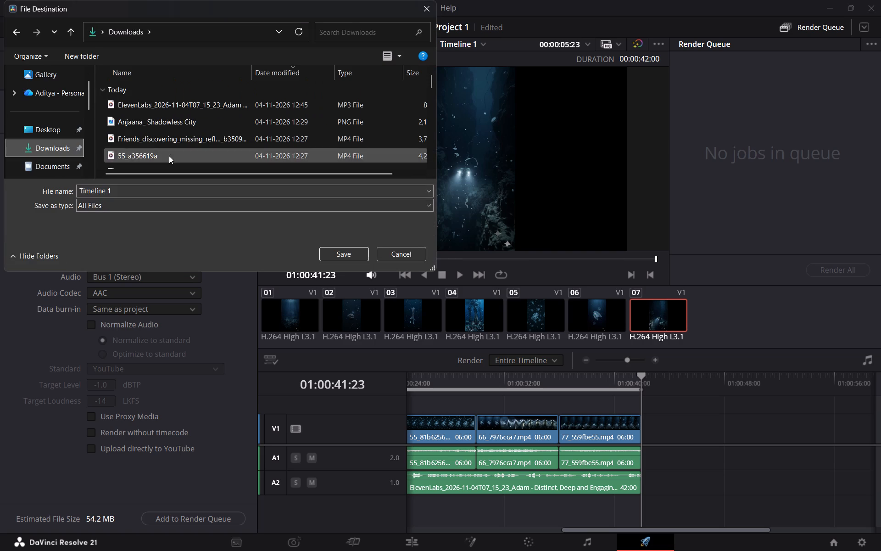
{"action": "left_click", "coordinate": [363, 255]}
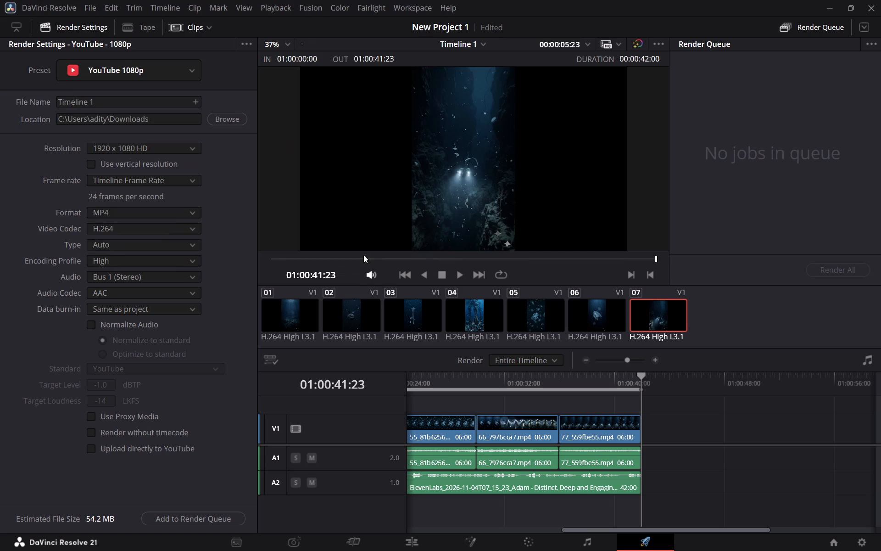
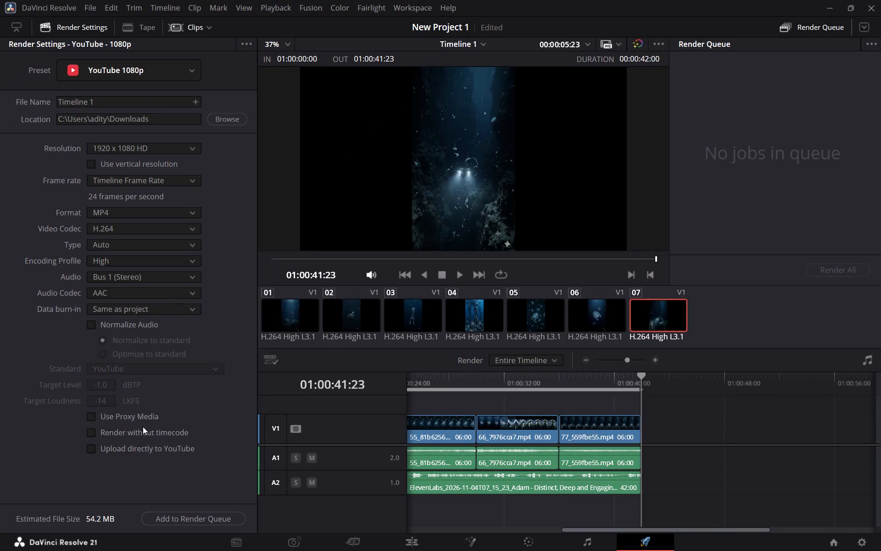
Queue the Timeline 1 export with the YouTube 1080p settings and start rendering it to the Downloads folder.
{"action": "left_click", "coordinate": [167, 517]}
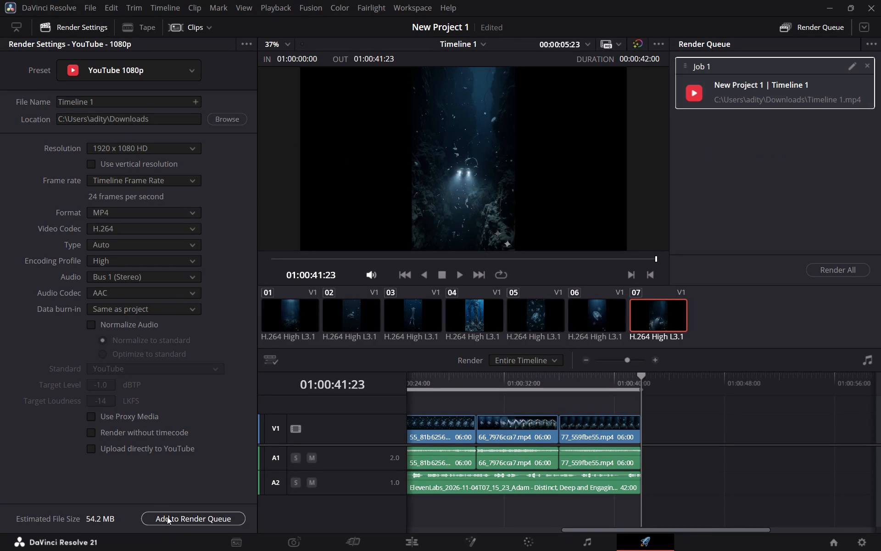
{"action": "left_click", "coordinate": [824, 270]}
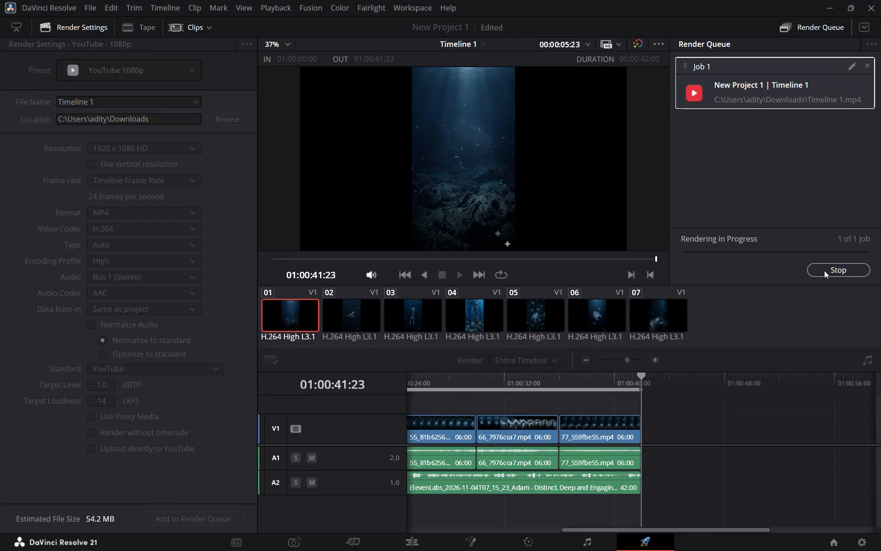
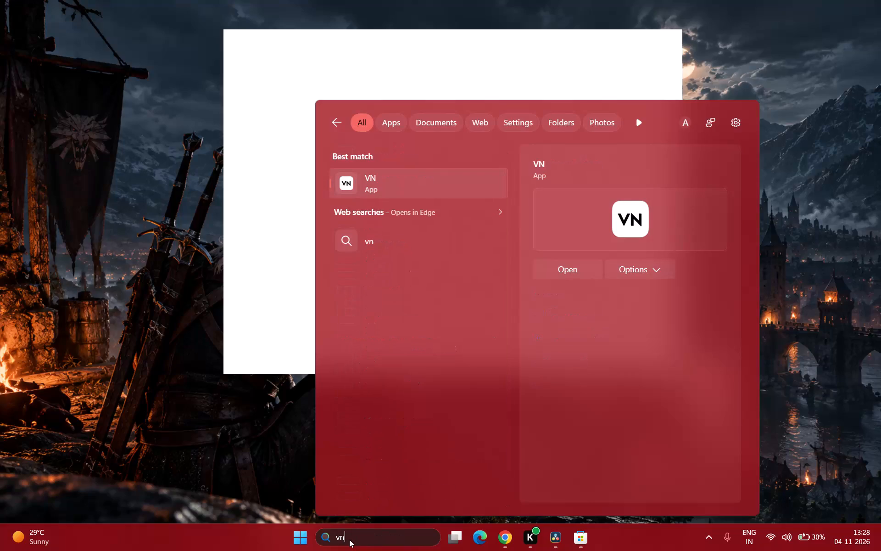
Launch the VN video editor app from the system search results.
{"action": "key", "text": "Return"}
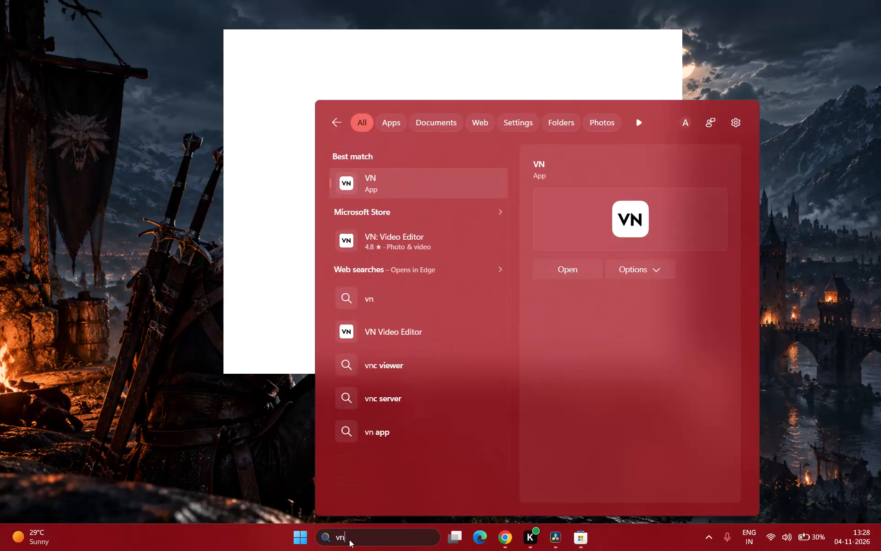
{"action": "key", "text": "Return"}
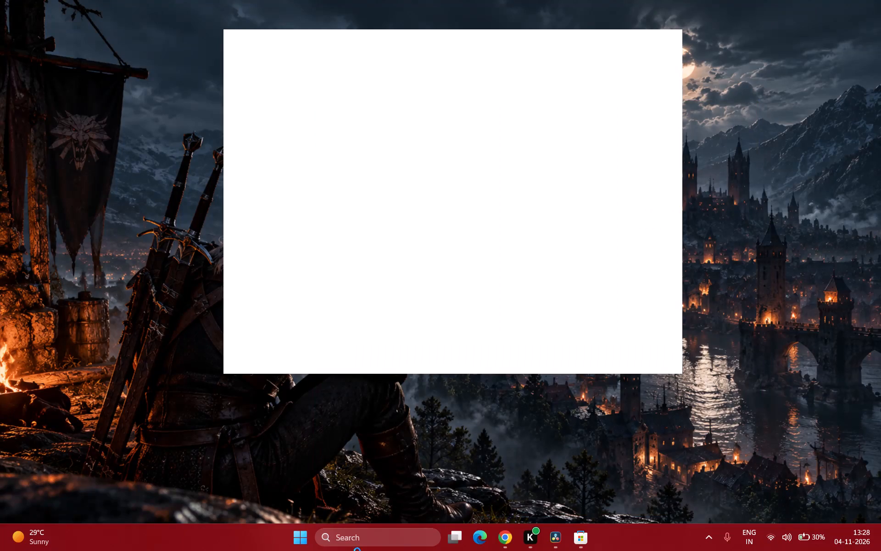
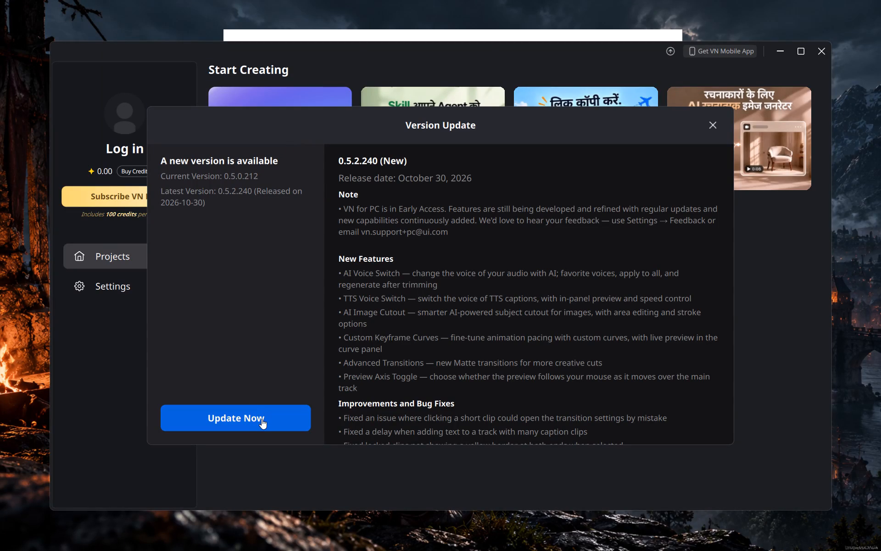
Dismiss the version update offer and create a new project.
{"action": "left_click", "coordinate": [707, 124]}
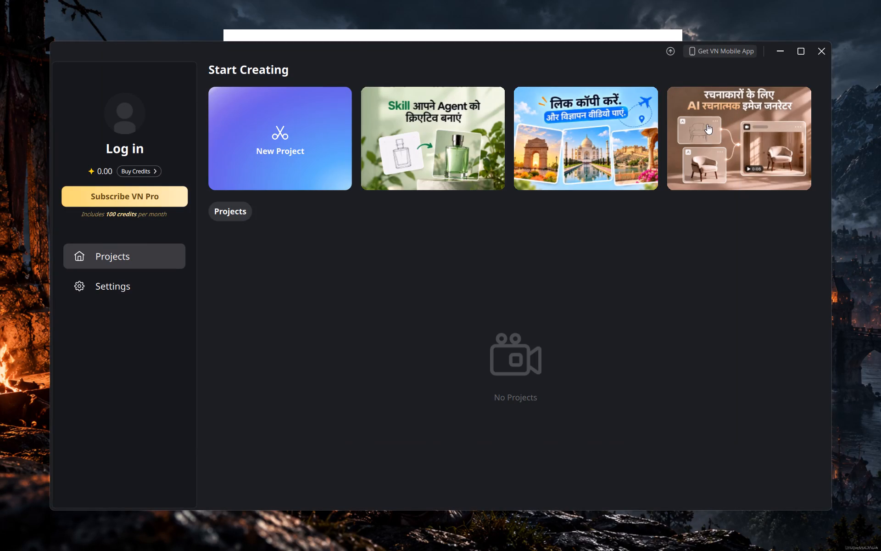
{"action": "left_click", "coordinate": [254, 148]}
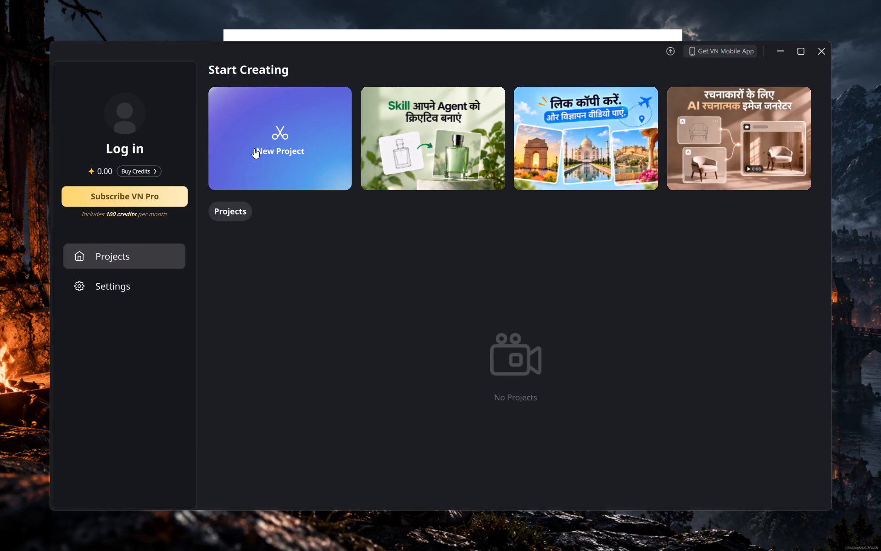
{"action": "left_click", "coordinate": [254, 148]}
{"action": "left_click", "coordinate": [297, 151]}
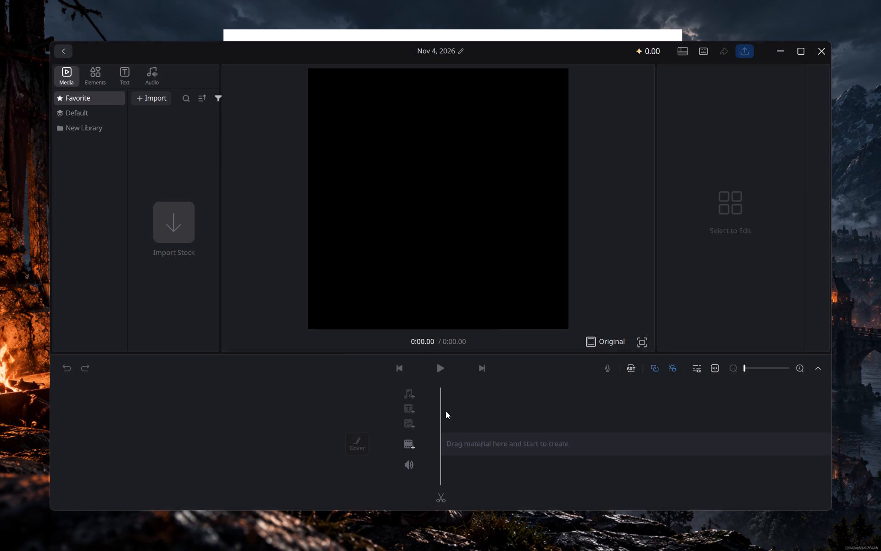
Import the Timeline 1 MP4 video from the Downloads folder into the project media.
{"action": "left_click", "coordinate": [137, 95]}
{"action": "left_click", "coordinate": [530, 318]}
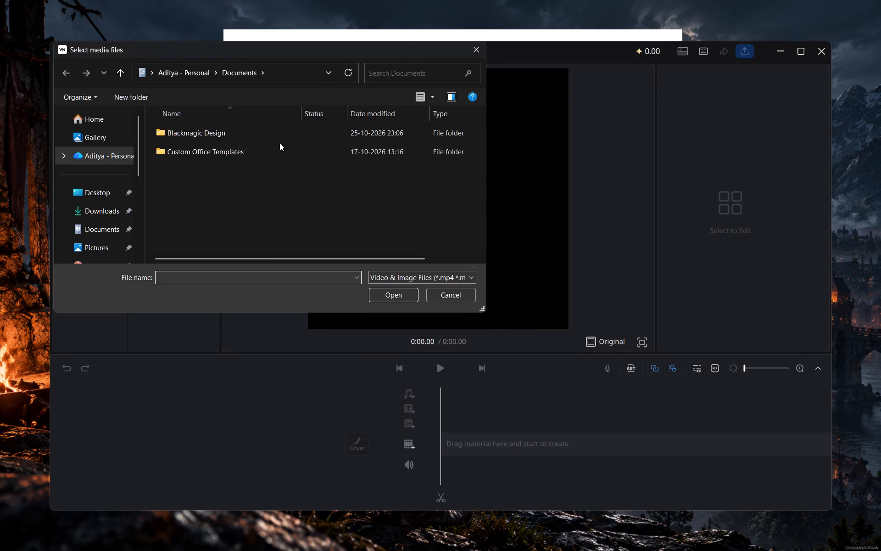
{"action": "left_click", "coordinate": [109, 213]}
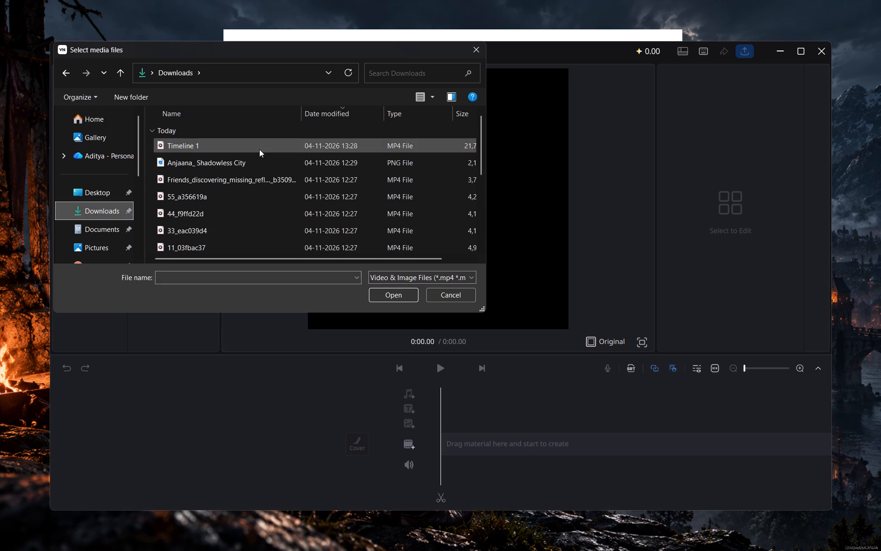
{"action": "double_click", "coordinate": [259, 149]}
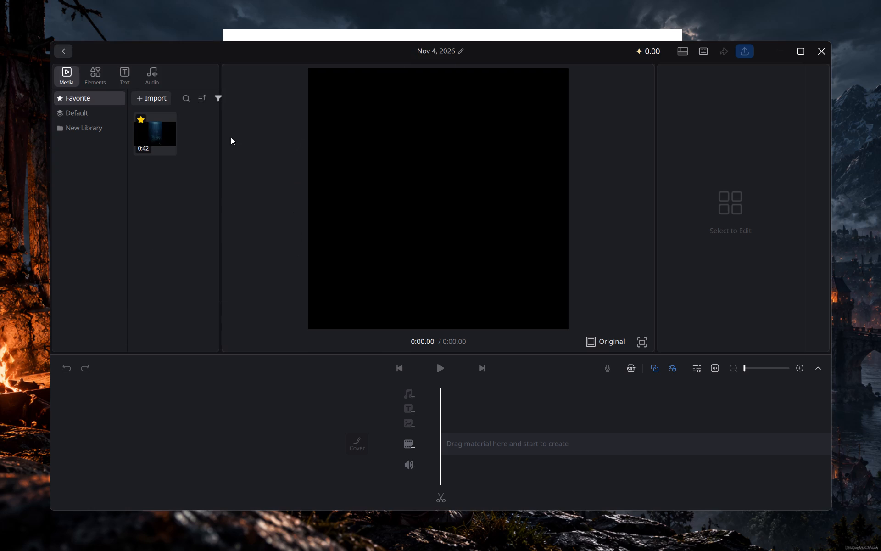
Place the imported Timeline 1 video at the start of the main timeline track.
{"action": "left_click_drag", "start_coordinate": [164, 137], "coordinate": [466, 427]}
{"action": "left_click_drag", "start_coordinate": [466, 427], "coordinate": [463, 429]}
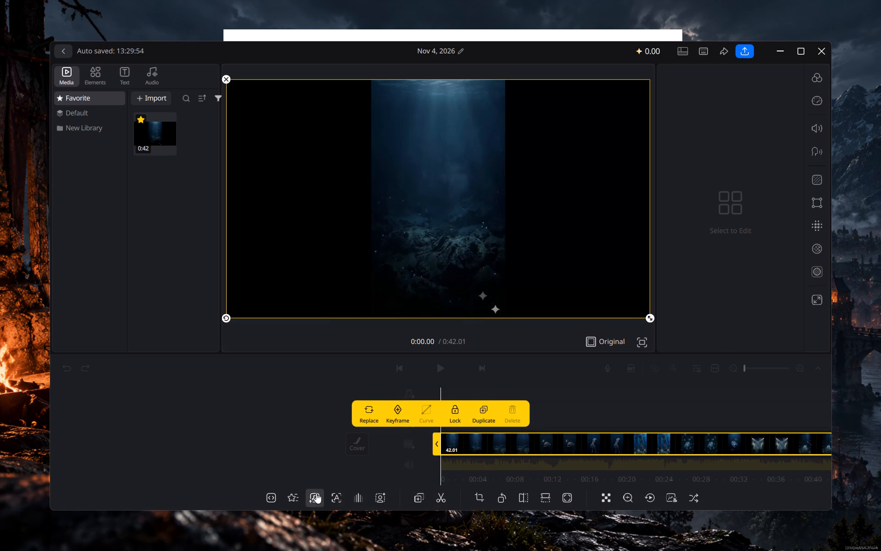
Generate auto captions from the clip's audio with language English and conversion mode Base.
{"action": "left_click", "coordinate": [329, 498]}
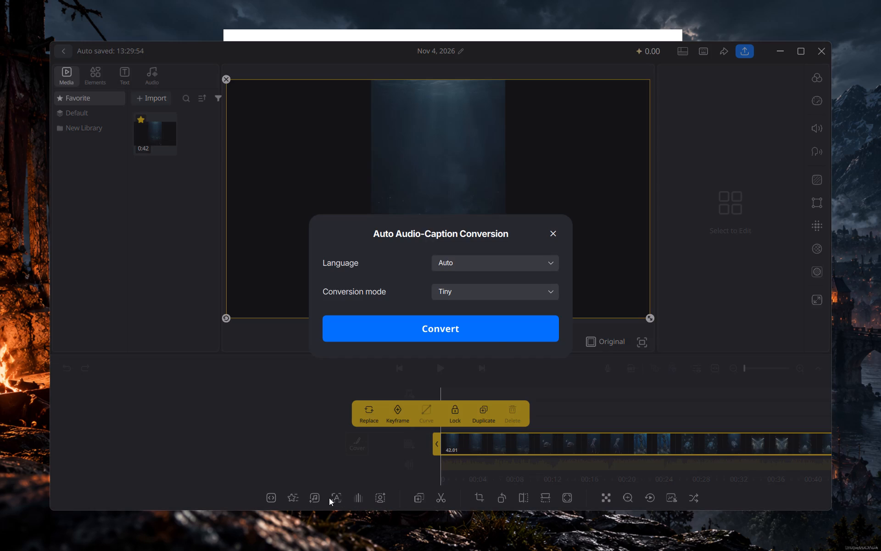
{"action": "left_click", "coordinate": [555, 265]}
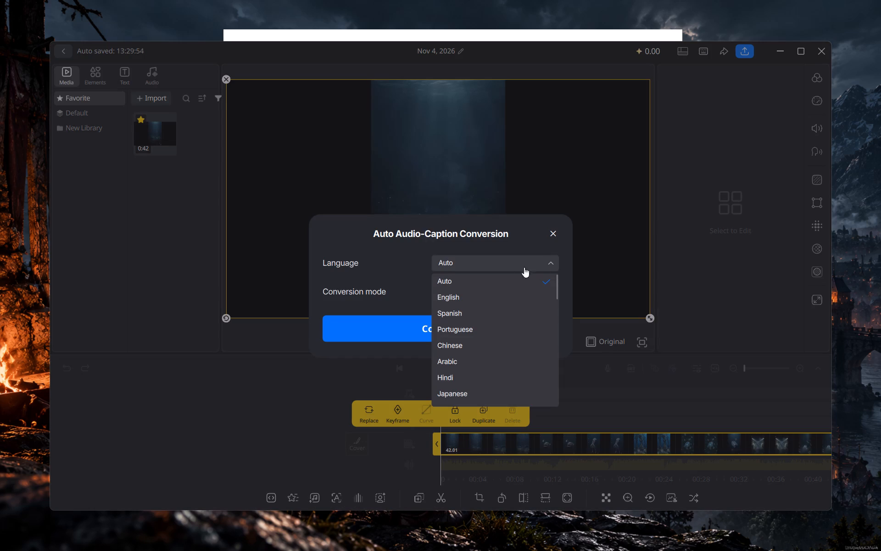
{"action": "left_click", "coordinate": [488, 299]}
{"action": "left_click", "coordinate": [511, 290]}
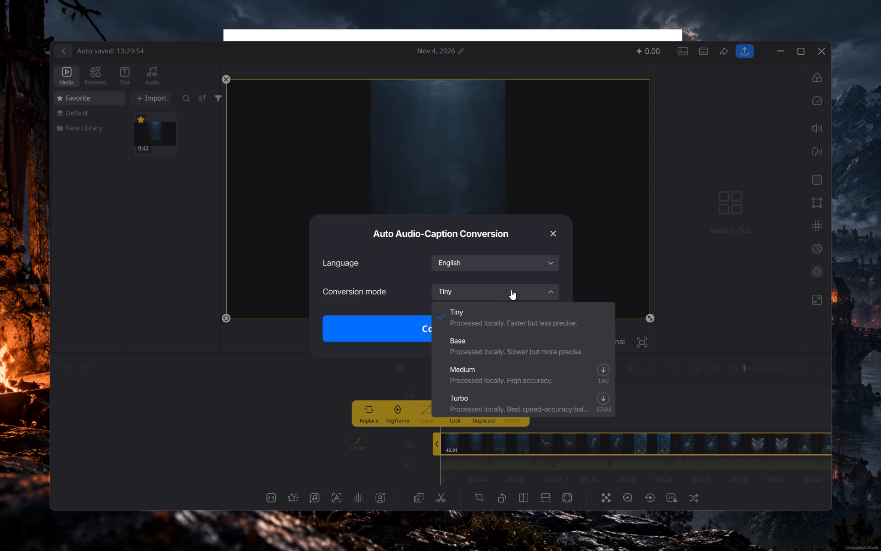
{"action": "left_click", "coordinate": [456, 342]}
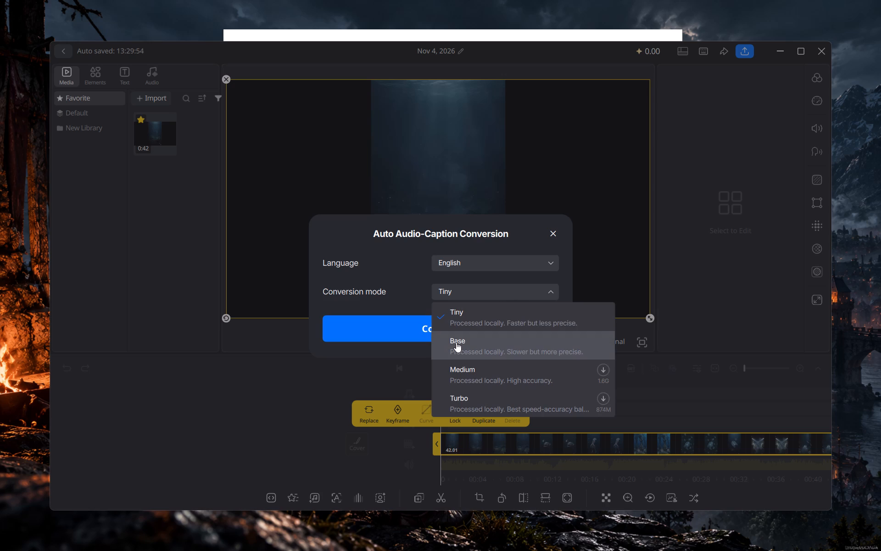
{"action": "left_click", "coordinate": [478, 329]}
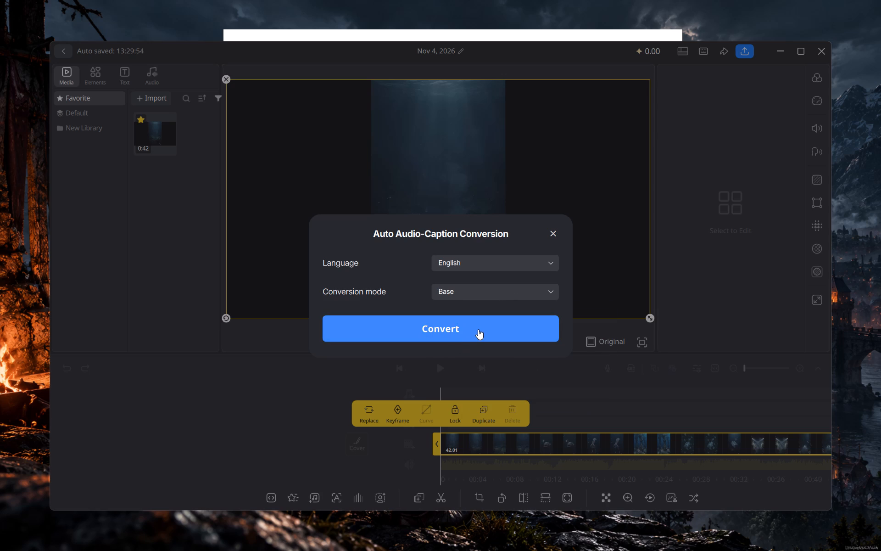
{"action": "left_click", "coordinate": [481, 328]}
{"action": "left_click", "coordinate": [480, 340]}
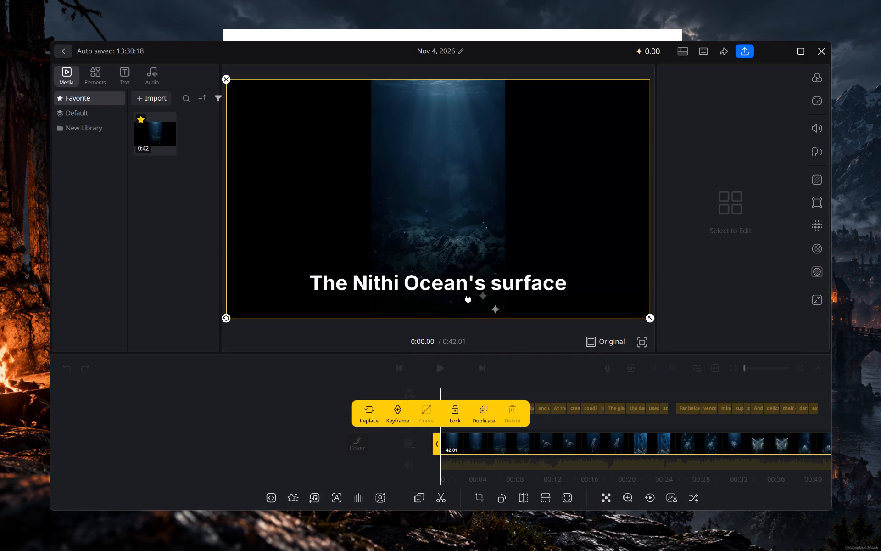
Play and scrub through the opening seconds of the video to check the generated captions against the voice-over.
{"action": "scroll", "coordinate": [464, 293], "scroll_direction": "down", "scroll_amount": 3, "text": "ctrl"}
{"action": "key", "text": "space"}
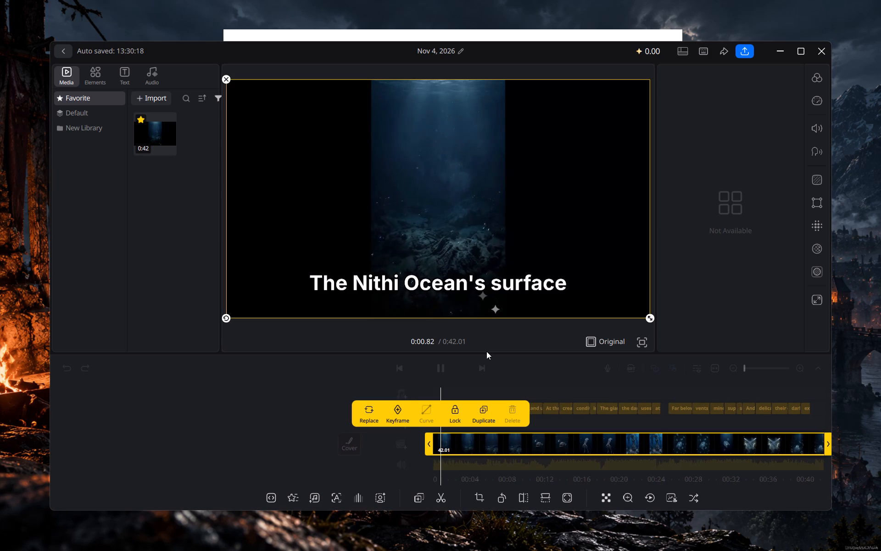
{"action": "key", "text": "space"}
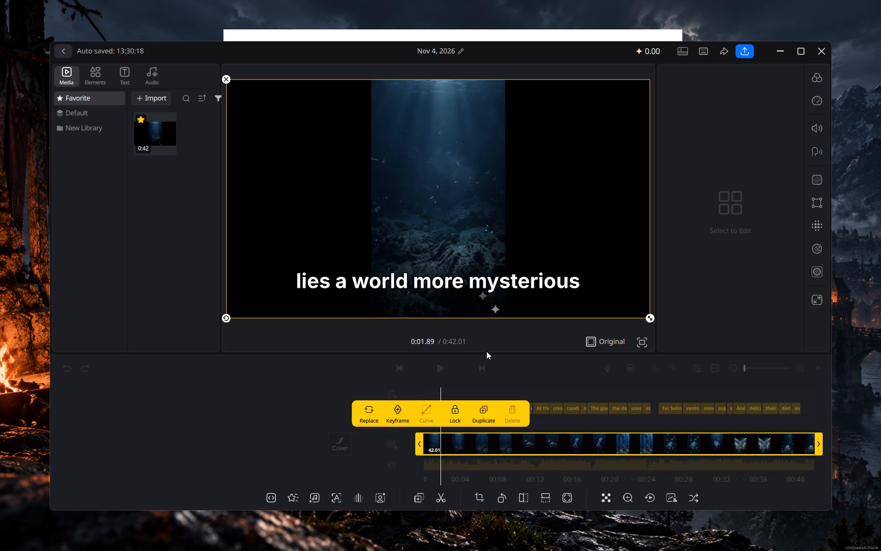
{"action": "scroll", "coordinate": [505, 442], "scroll_direction": "right", "scroll_amount": 1}
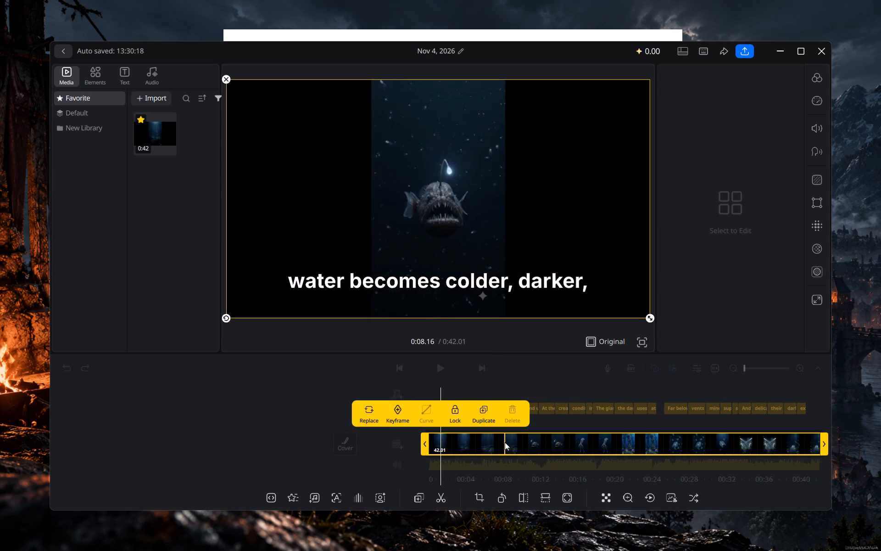
{"action": "scroll", "coordinate": [505, 442], "scroll_direction": "right", "scroll_amount": 1}
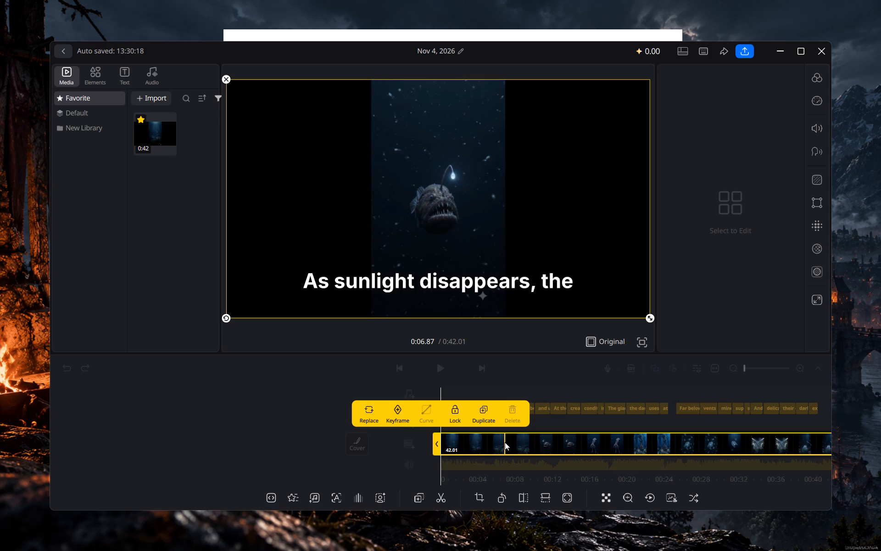
{"action": "key", "text": "space"}
{"action": "key", "text": "space"}
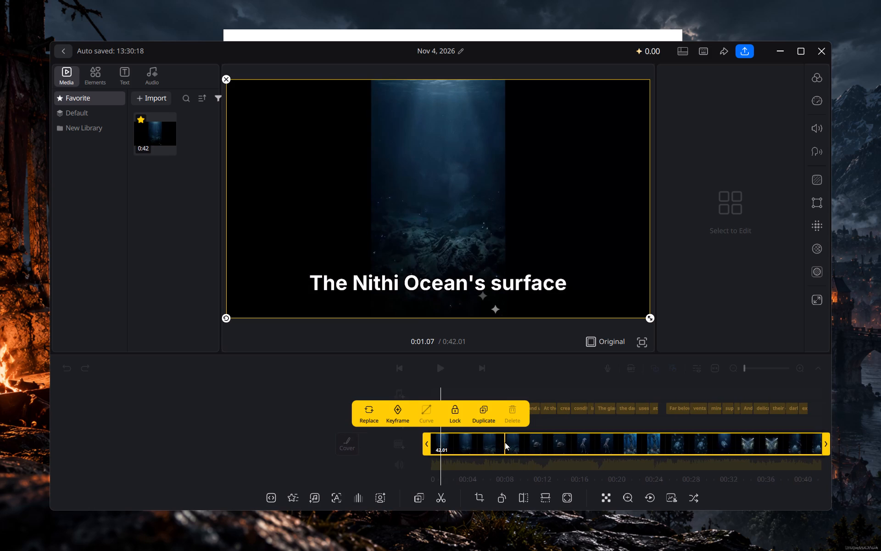
{"action": "left_click", "coordinate": [333, 496]}
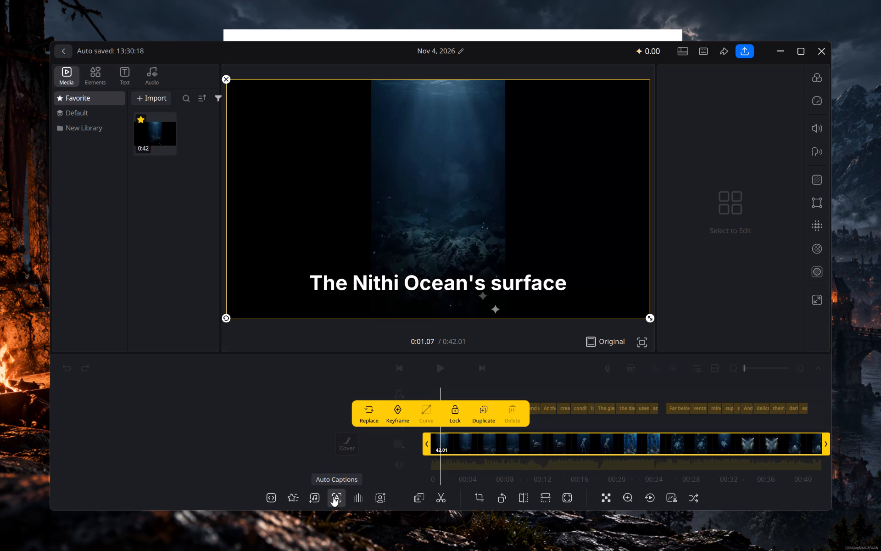
{"action": "left_click", "coordinate": [557, 217]}
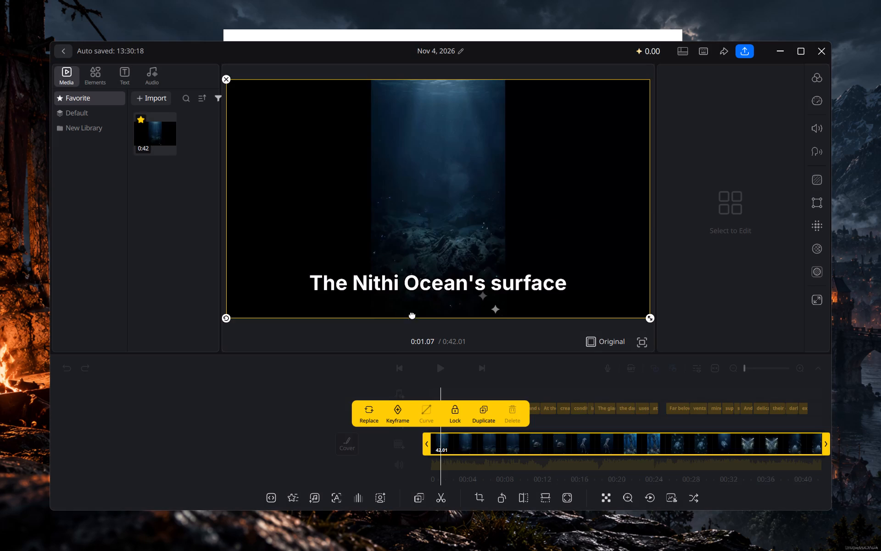
Replace the word "Nithi" with "Beneath" in the first caption, so it reads "The Beneath Ocean's surface".
{"action": "left_click", "coordinate": [370, 282]}
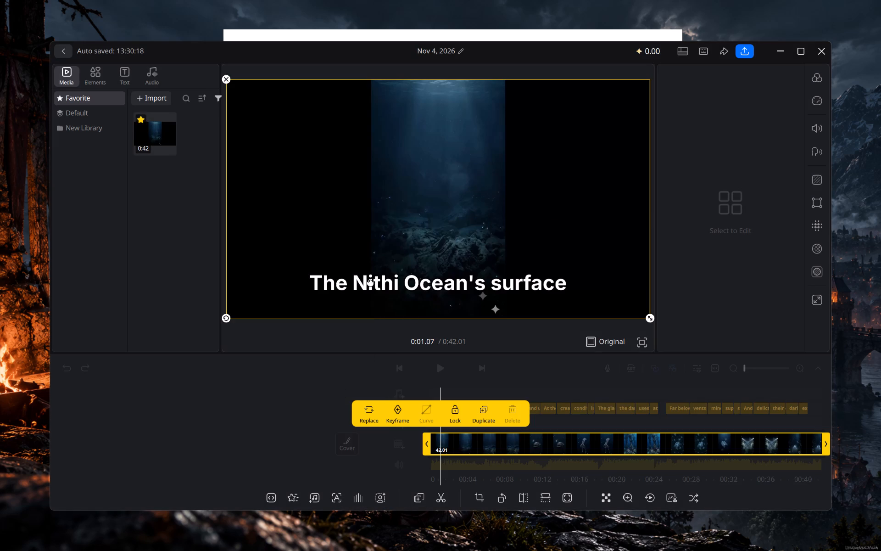
{"action": "double_click", "coordinate": [374, 282]}
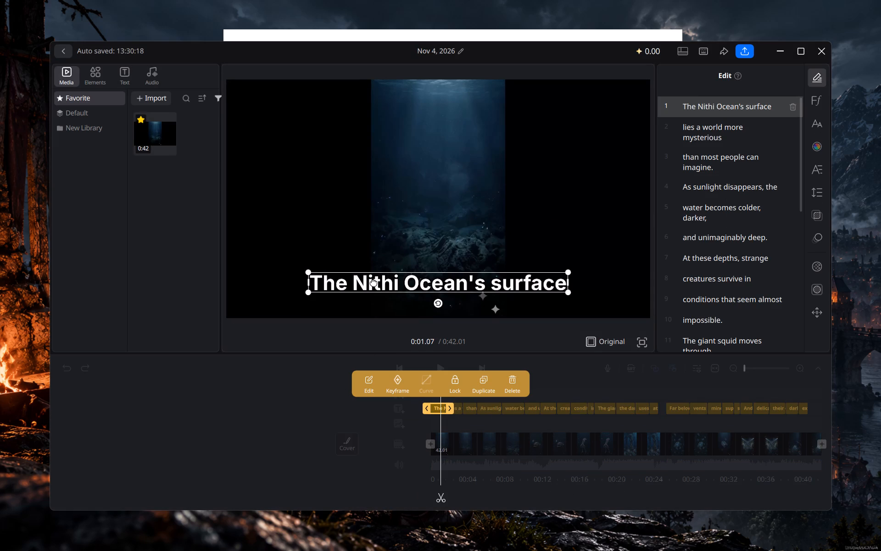
{"action": "left_click", "coordinate": [373, 380]}
{"action": "double_click", "coordinate": [399, 283]}
{"action": "left_click", "coordinate": [371, 380]}
{"action": "left_click", "coordinate": [359, 384]}
{"action": "left_click", "coordinate": [714, 105]}
{"action": "key", "text": "BackSpace"}
{"action": "key", "text": "BackSpace"}
{"action": "key", "text": "BackSpace"}
{"action": "key", "text": "BackSpace"}
{"action": "key", "text": "BackSpace"}
{"action": "key", "text": "BackSpace"}
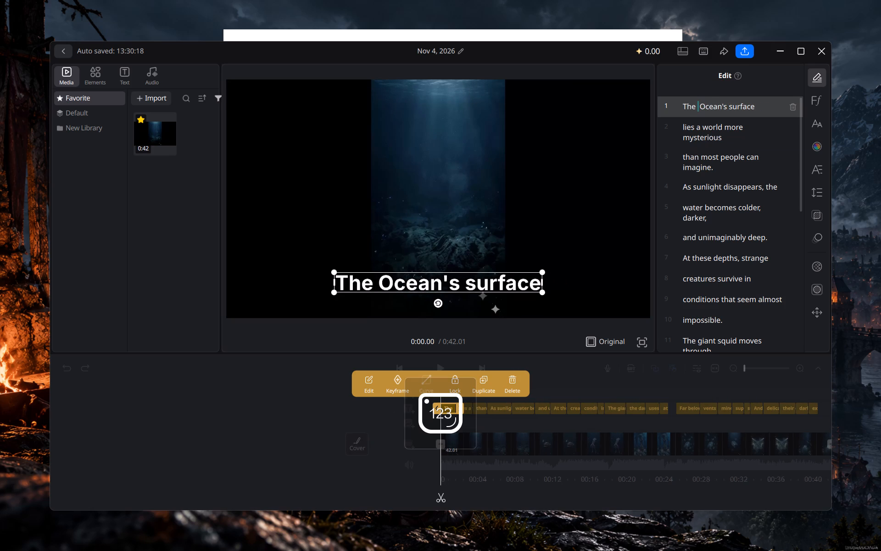
{"action": "key", "text": "space"}
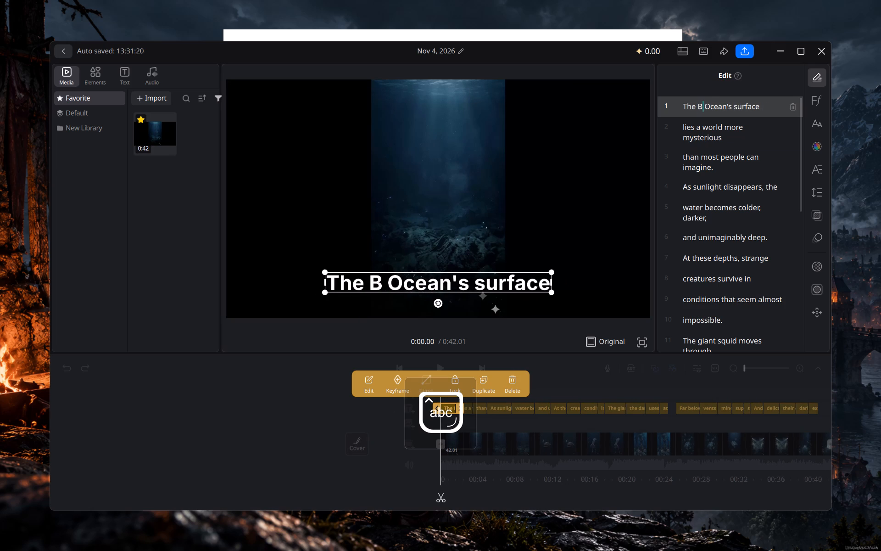
{"action": "type", "text": "eneath"}
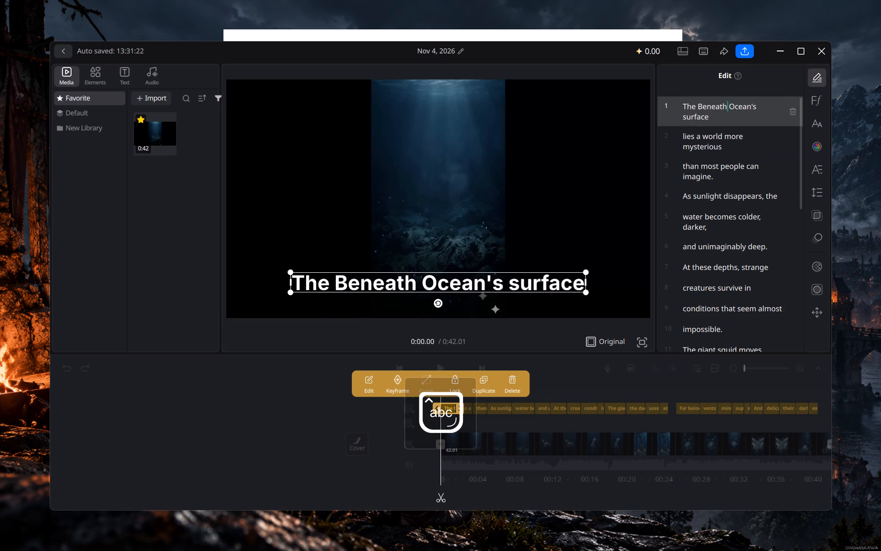
{"action": "left_click", "coordinate": [261, 370]}
Play the video from the start and reduce the font size of the auto captions to 11.
{"action": "key", "text": "space"}
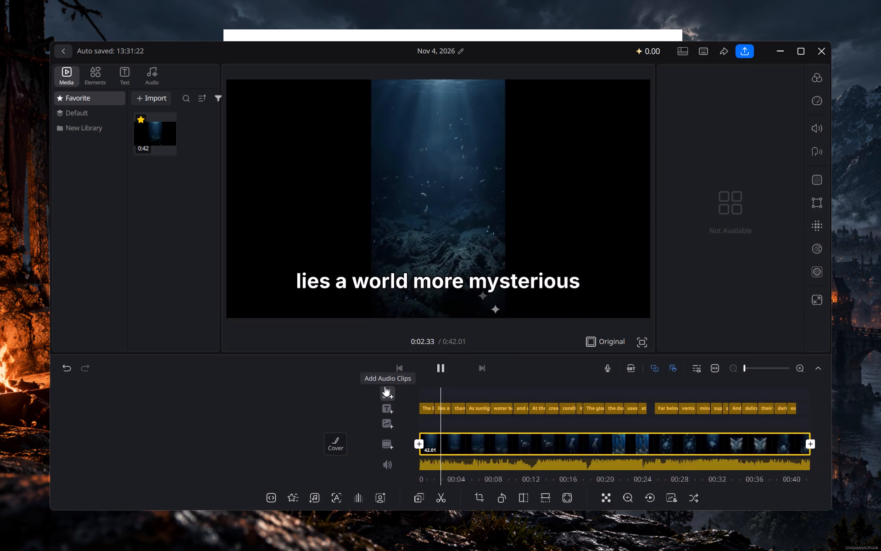
{"action": "left_click", "coordinate": [450, 279]}
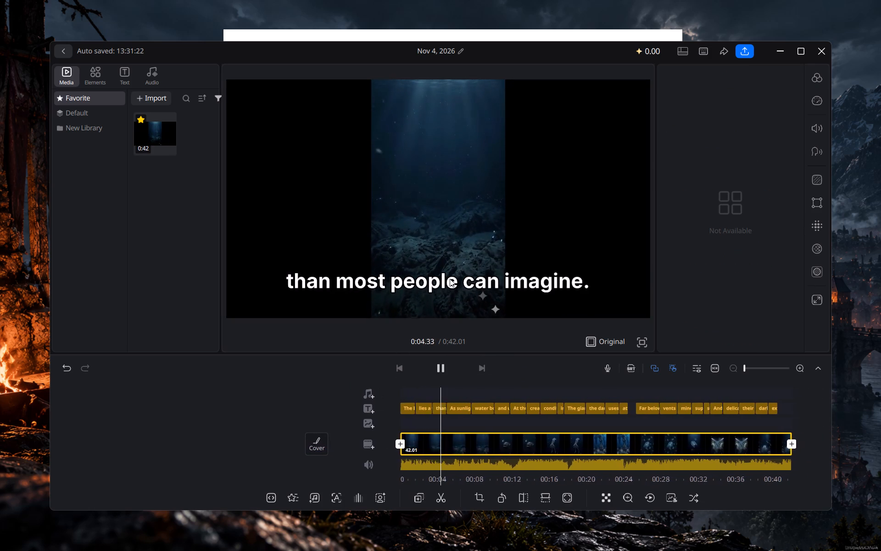
{"action": "scroll", "coordinate": [450, 279], "scroll_direction": "down", "scroll_amount": 2, "text": "ctrl"}
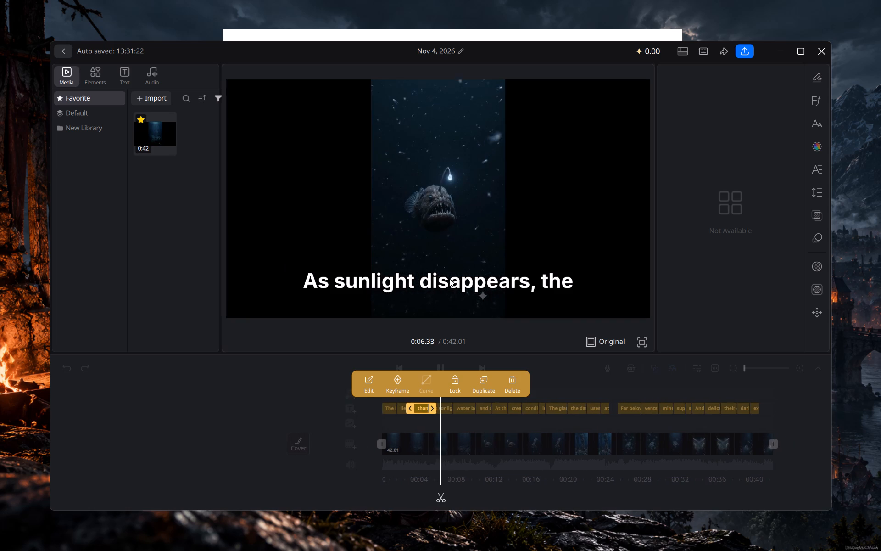
{"action": "left_click", "coordinate": [369, 388]}
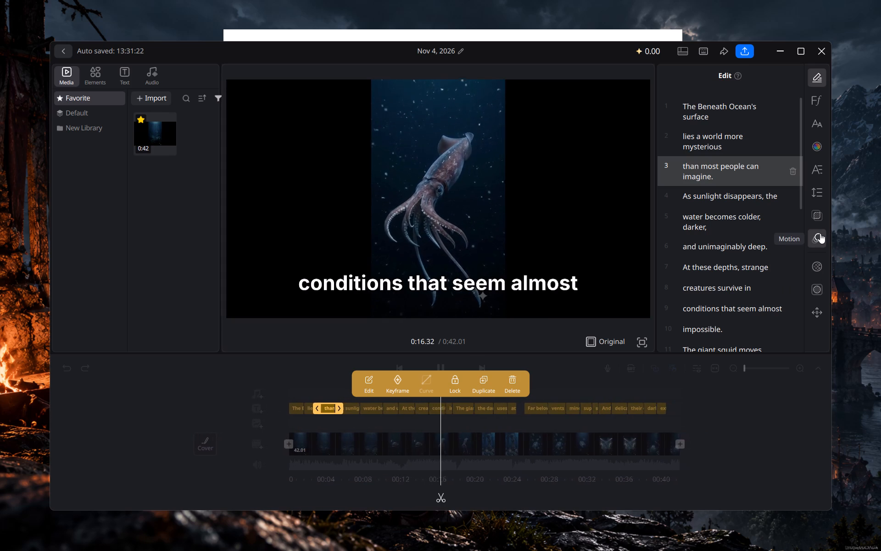
{"action": "scroll", "coordinate": [820, 162], "scroll_direction": "down", "scroll_amount": 2}
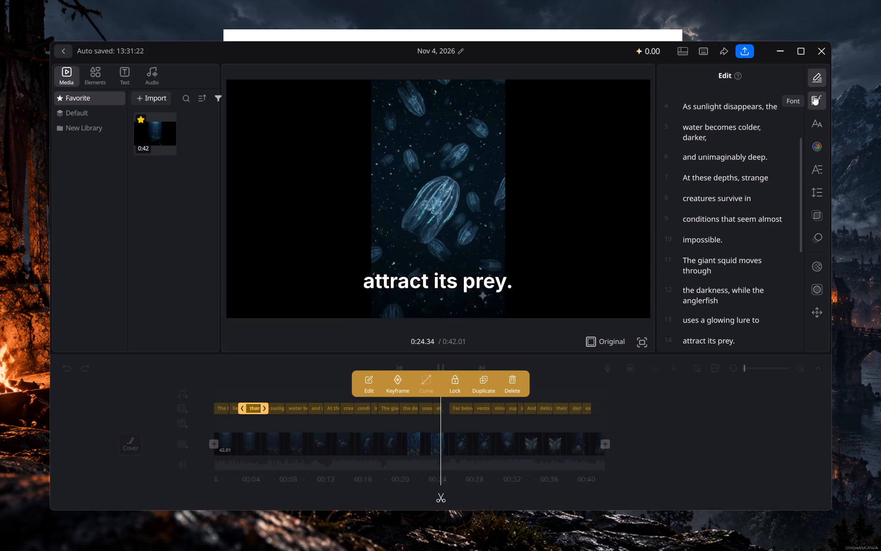
{"action": "left_click", "coordinate": [819, 124]}
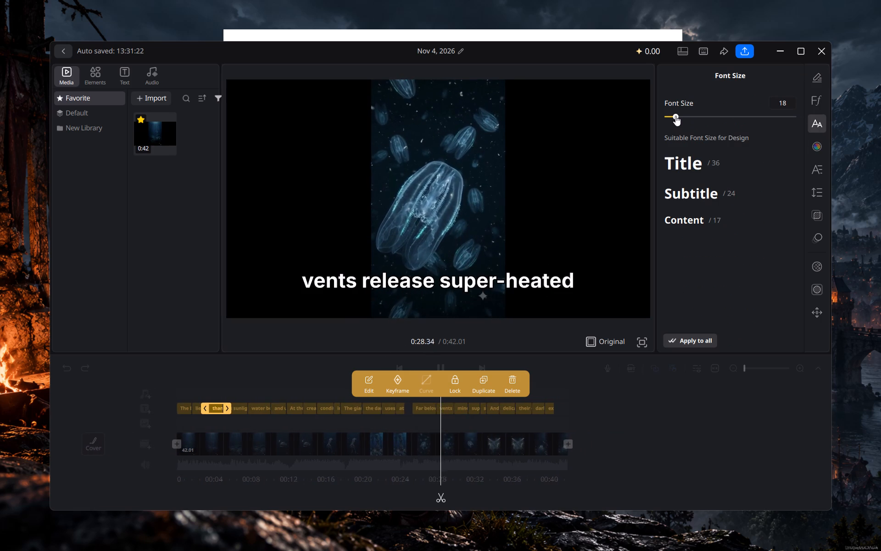
{"action": "left_click_drag", "start_coordinate": [675, 116], "coordinate": [671, 116]}
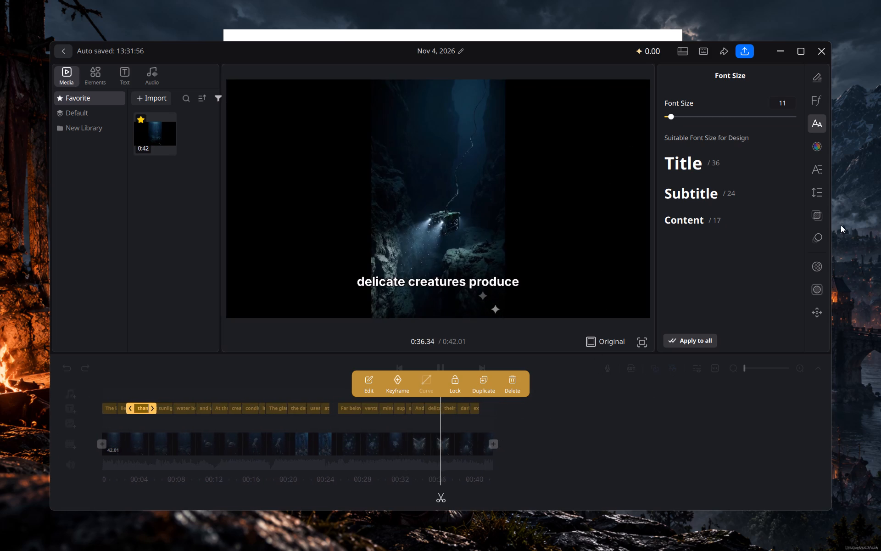
{"action": "left_click", "coordinate": [552, 338]}
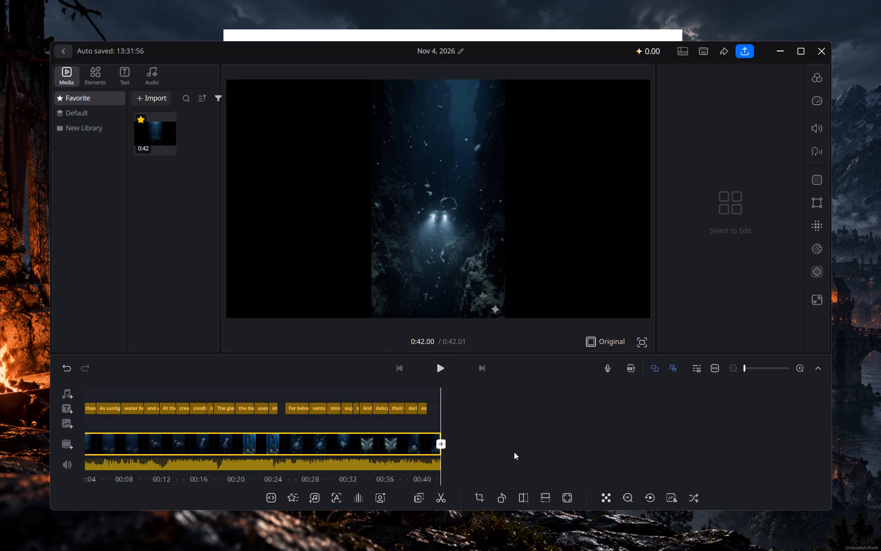
Scrub back from the end of the timeline to review the resized captions over the video.
{"action": "scroll", "coordinate": [514, 452], "scroll_direction": "right", "scroll_amount": 2}
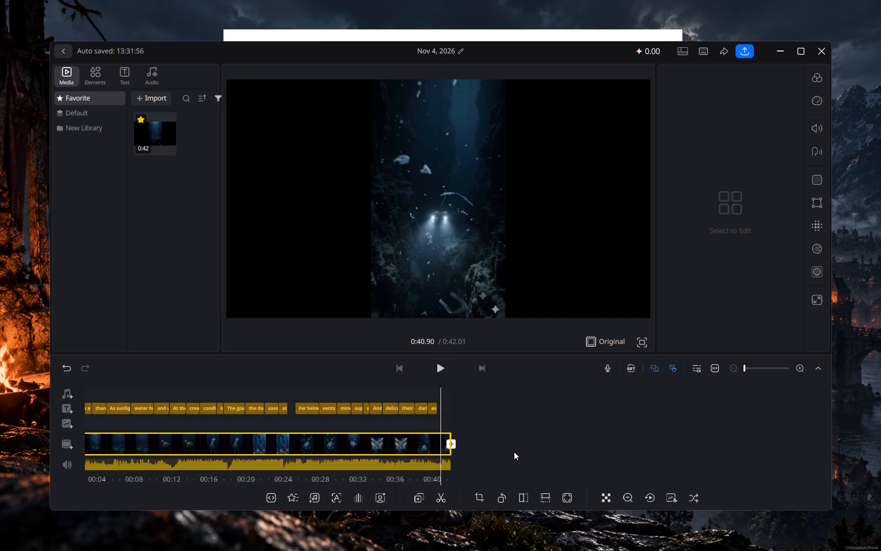
Add a basic Black transition with a duration of 0.8 at the end of the underwater video clip.
{"action": "scroll", "coordinate": [514, 452], "scroll_direction": "right", "scroll_amount": 1}
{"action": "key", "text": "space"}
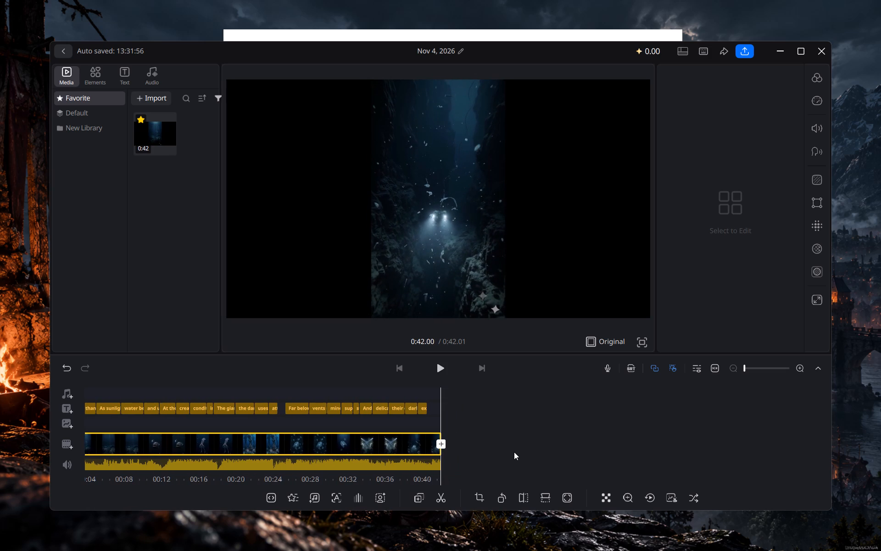
{"action": "left_click", "coordinate": [441, 448]}
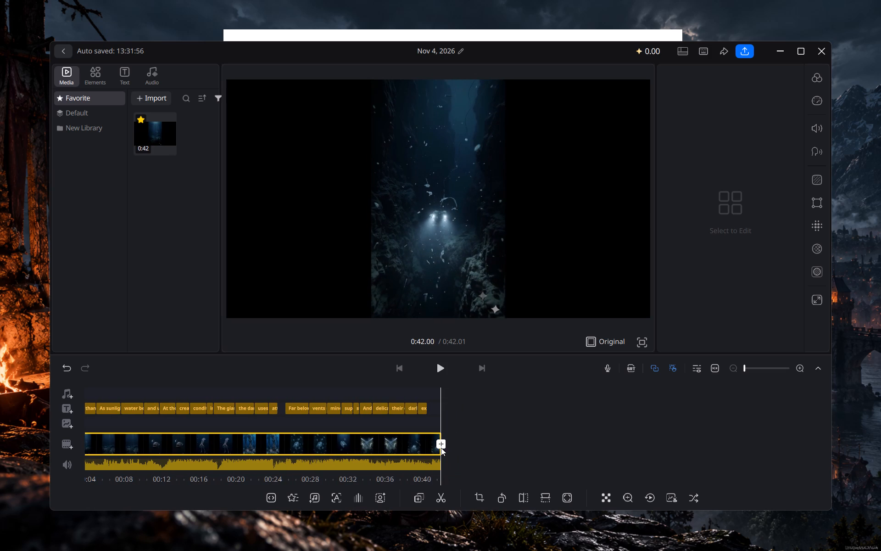
{"action": "left_click", "coordinate": [442, 444]}
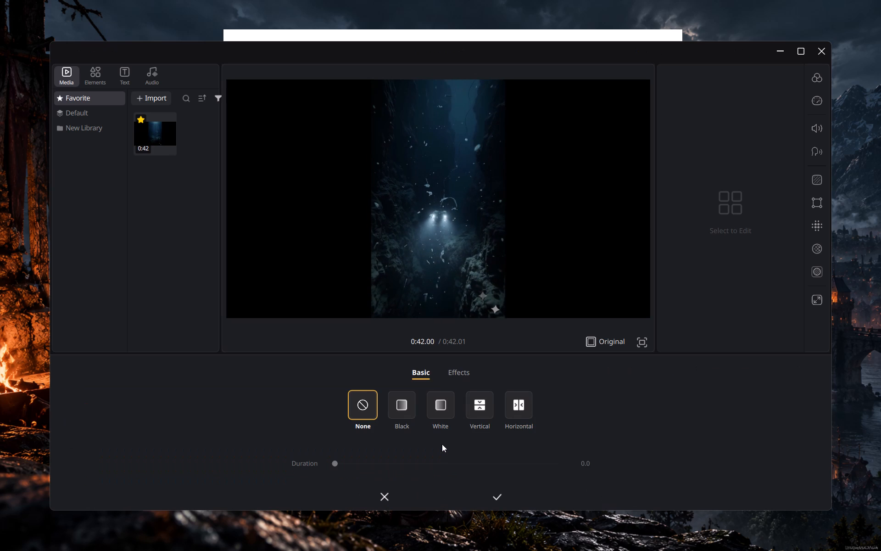
{"action": "left_click", "coordinate": [405, 397]}
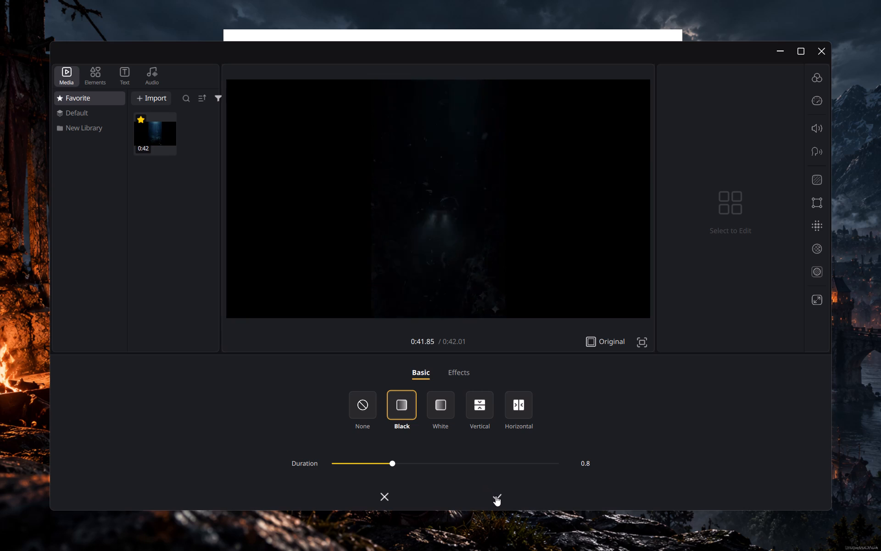
{"action": "left_click", "coordinate": [496, 496]}
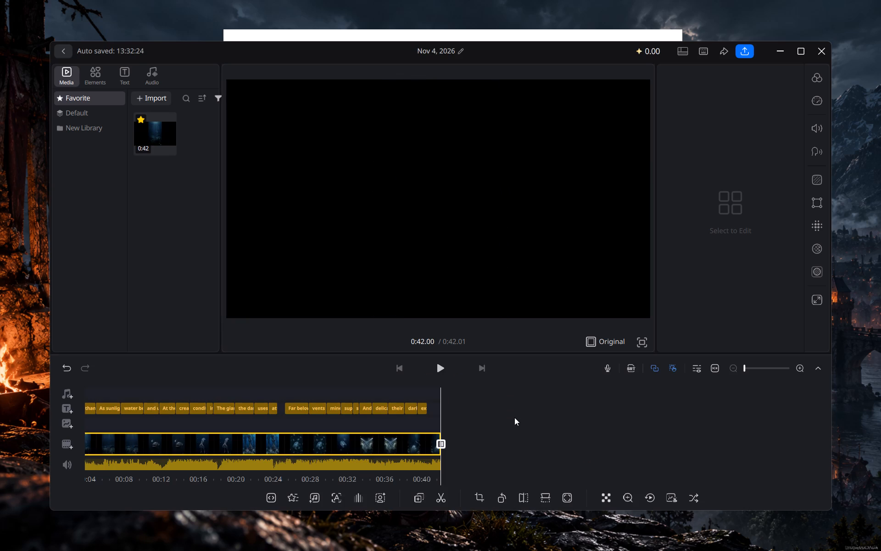
Export the captioned video with automatic quality at 1080p and 24 fps to the VN folder in Videos.
{"action": "left_click", "coordinate": [747, 56]}
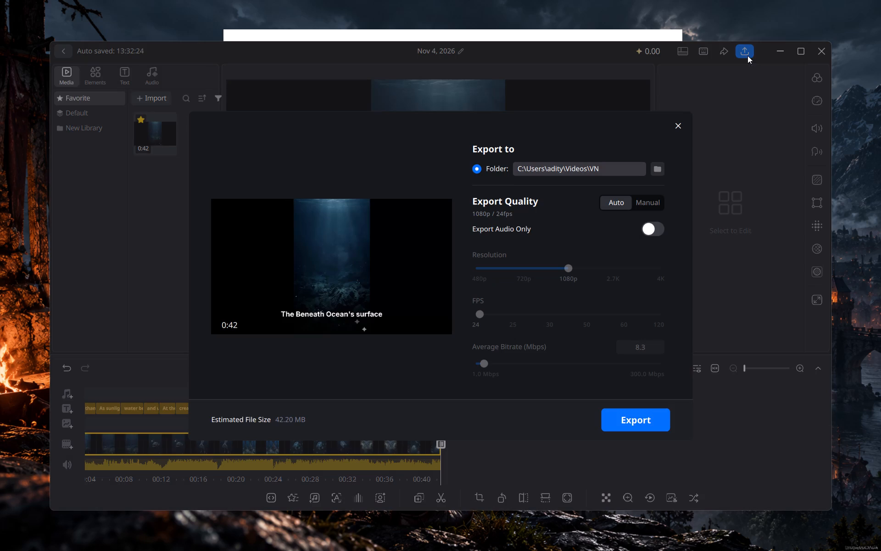
{"action": "left_click", "coordinate": [612, 419]}
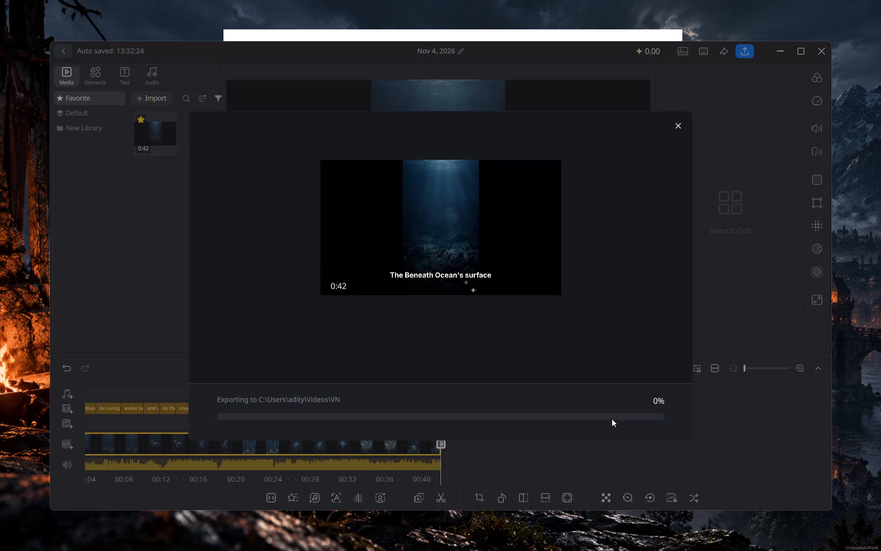
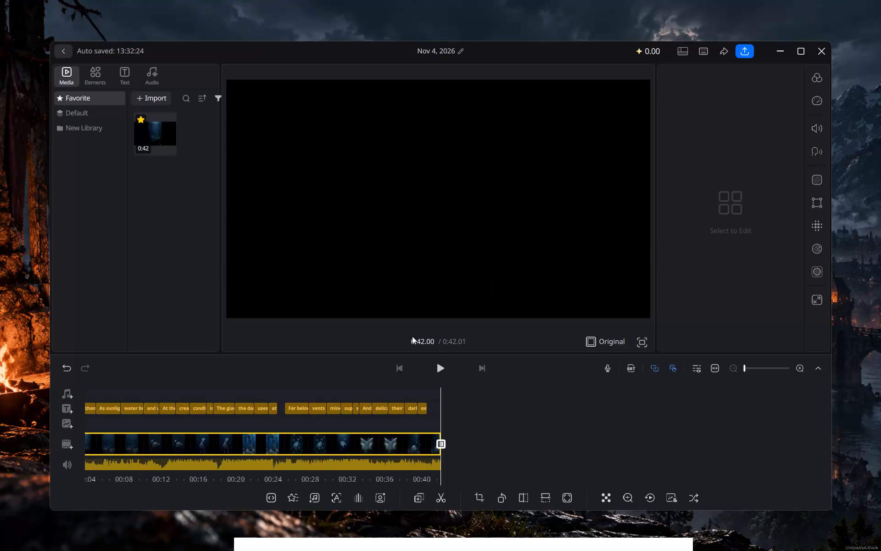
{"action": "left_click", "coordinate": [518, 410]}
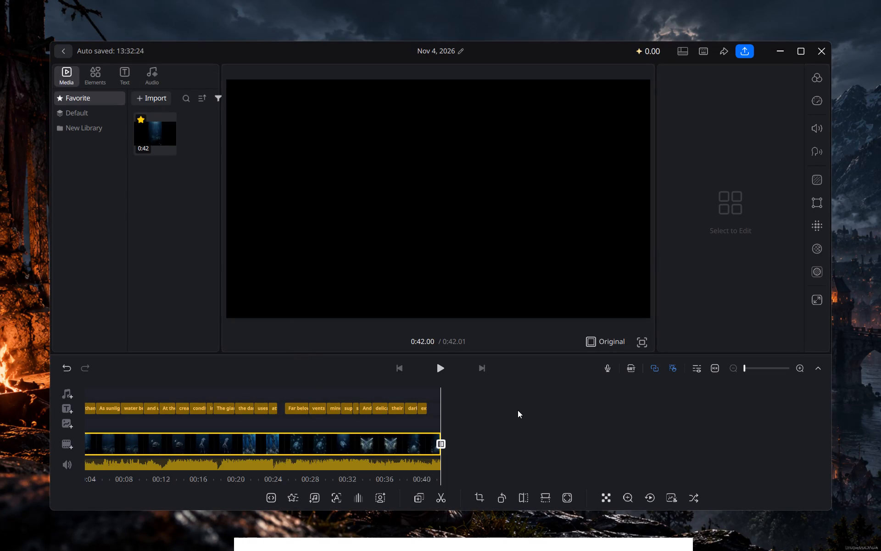
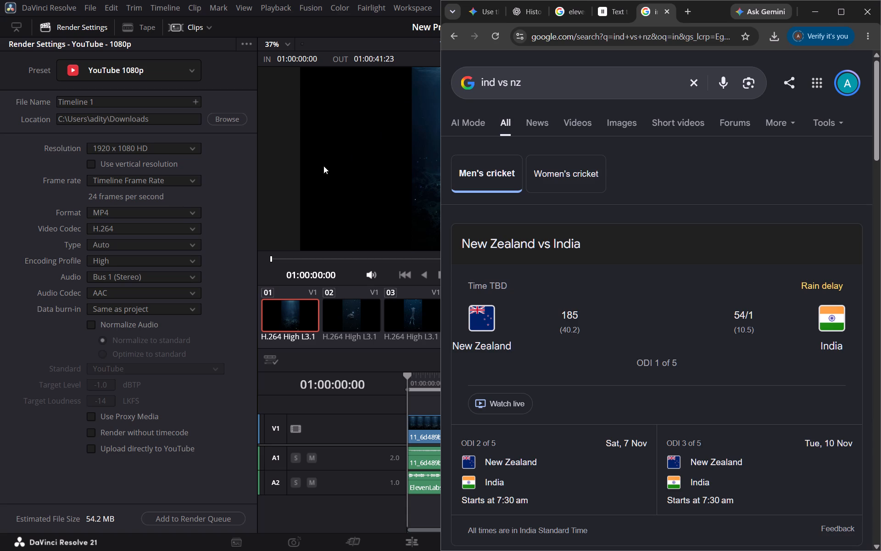
{"action": "left_click", "coordinate": [341, 27]}
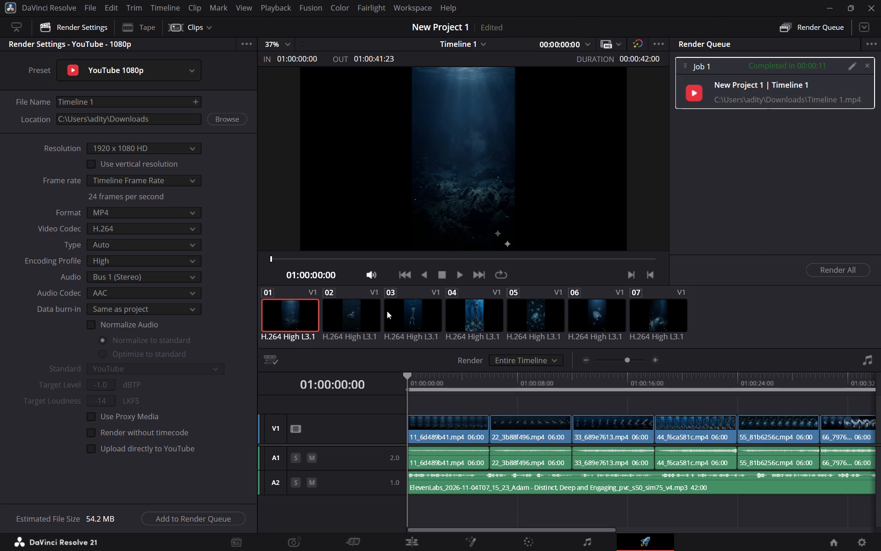
{"action": "left_click", "coordinate": [91, 9]}
{"action": "left_click", "coordinate": [104, 20]}
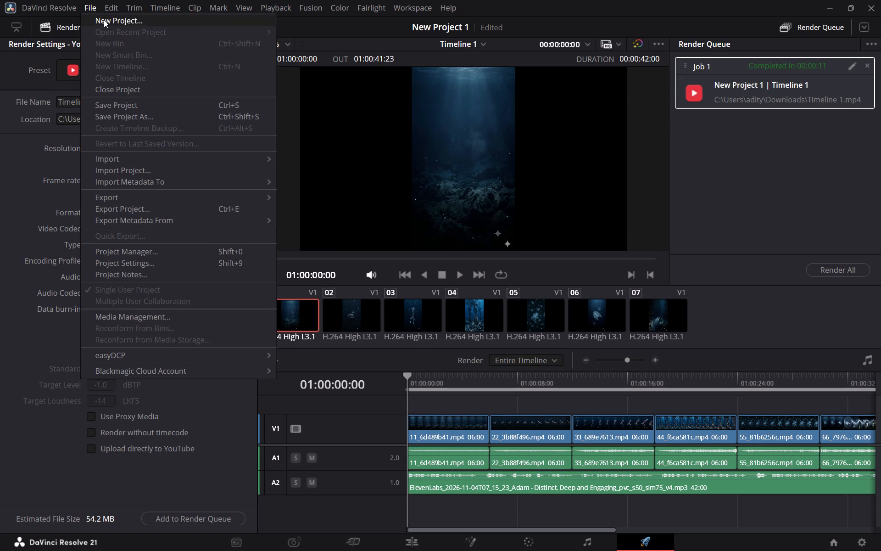
{"action": "left_click", "coordinate": [528, 316]}
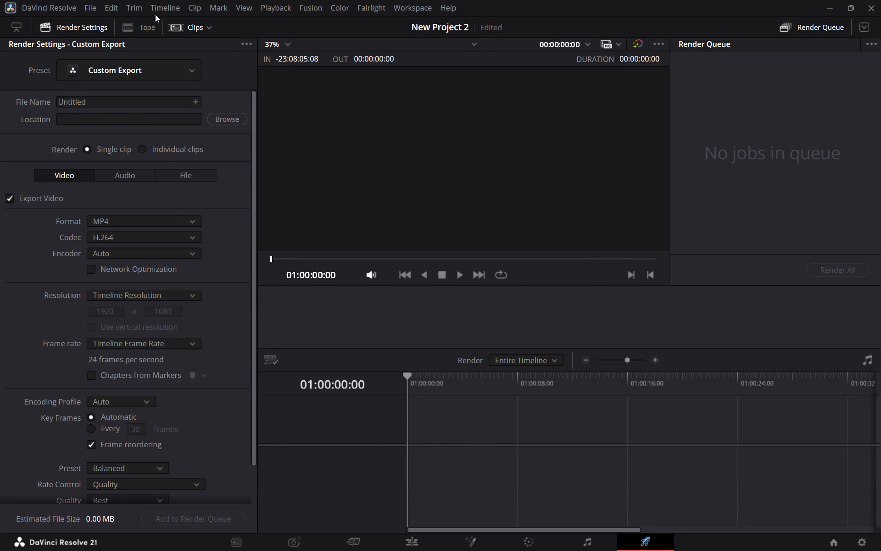
{"action": "left_click", "coordinate": [444, 343]}
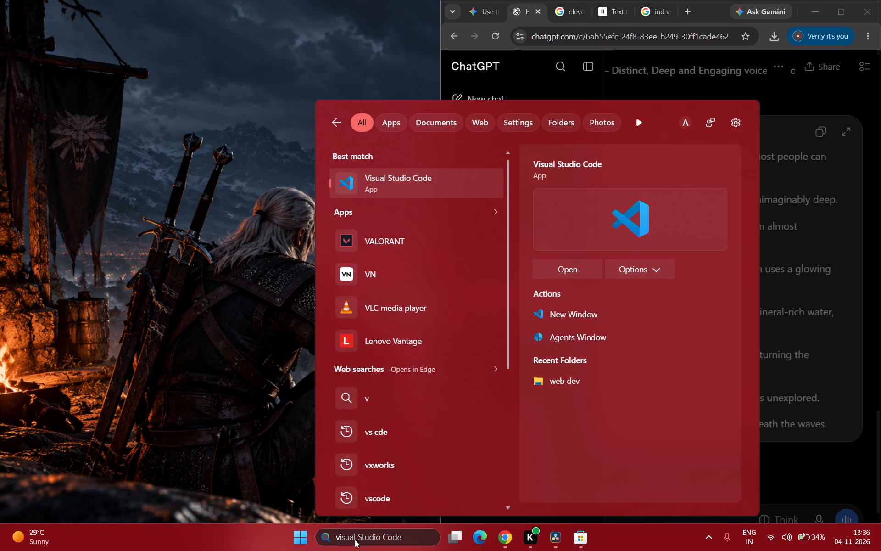
{"action": "key", "text": "n"}
{"action": "key", "text": "Return"}
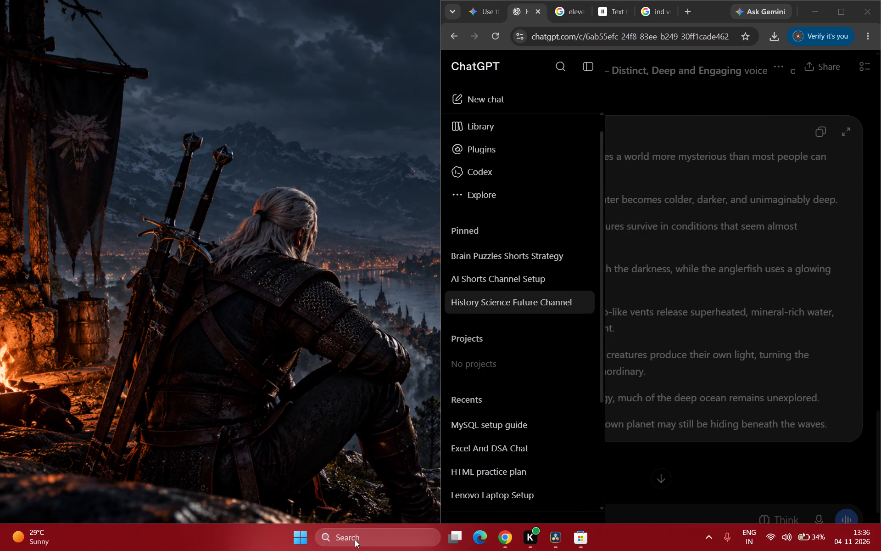
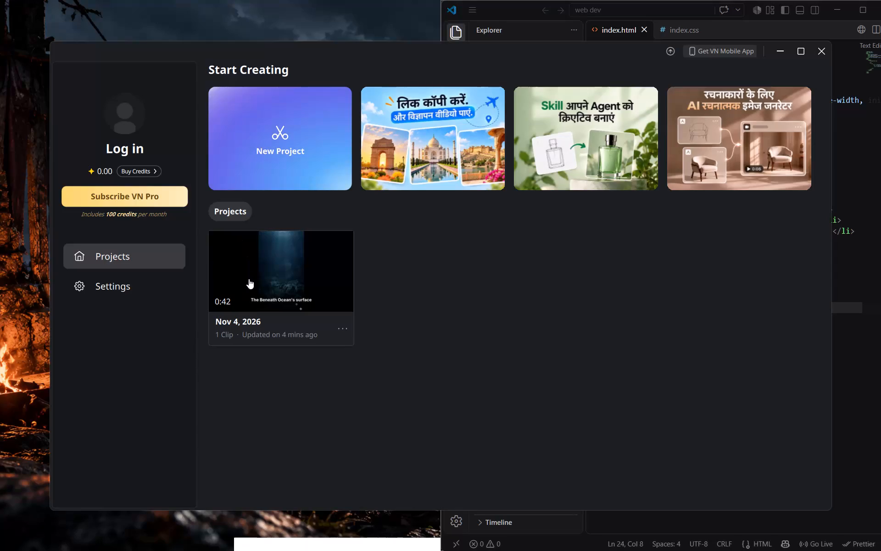
Open the Nov 4, 2026 project and import the Mysterious Deep Ocean Creatures image from the chronova folder in Downloads.
{"action": "double_click", "coordinate": [249, 279]}
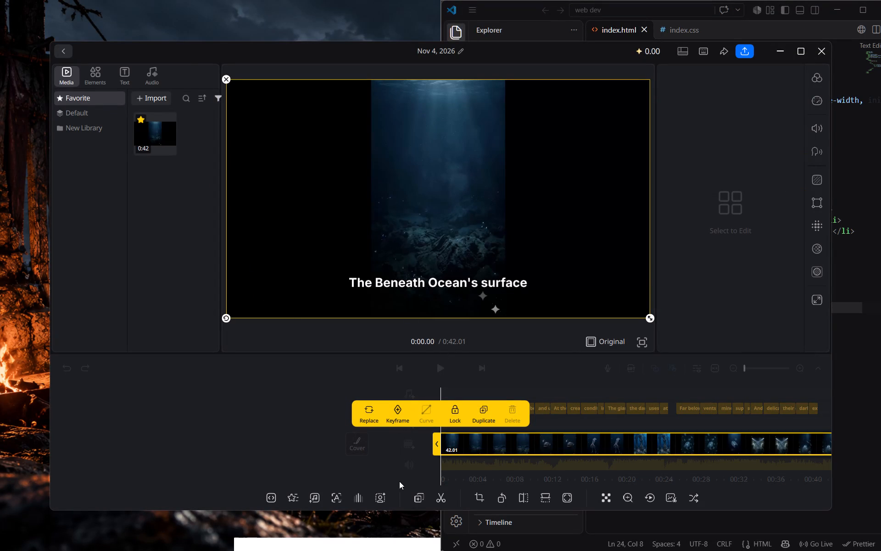
{"action": "left_click", "coordinate": [455, 439]}
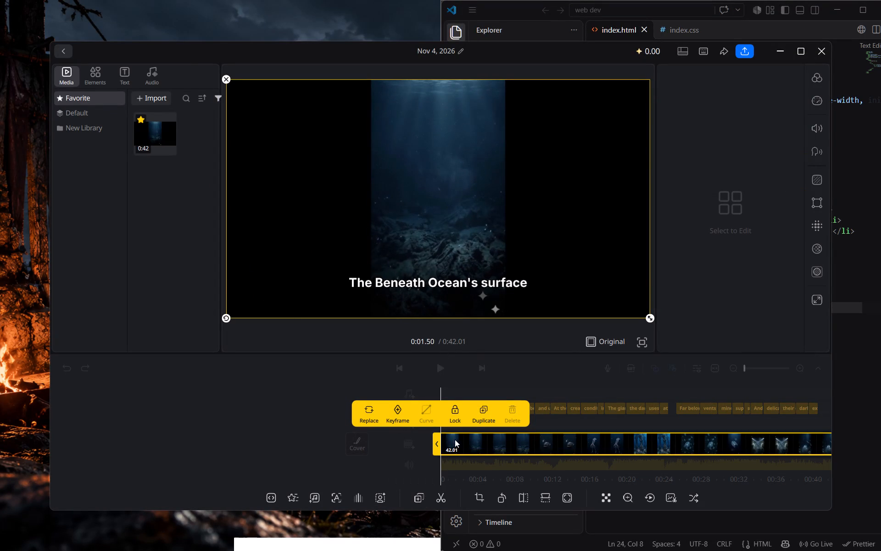
{"action": "left_click", "coordinate": [145, 101]}
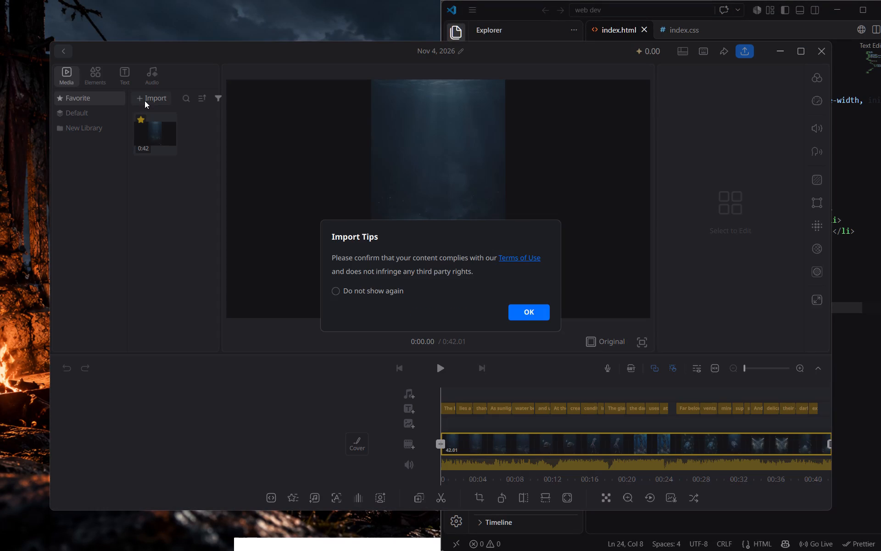
{"action": "left_click", "coordinate": [538, 311]}
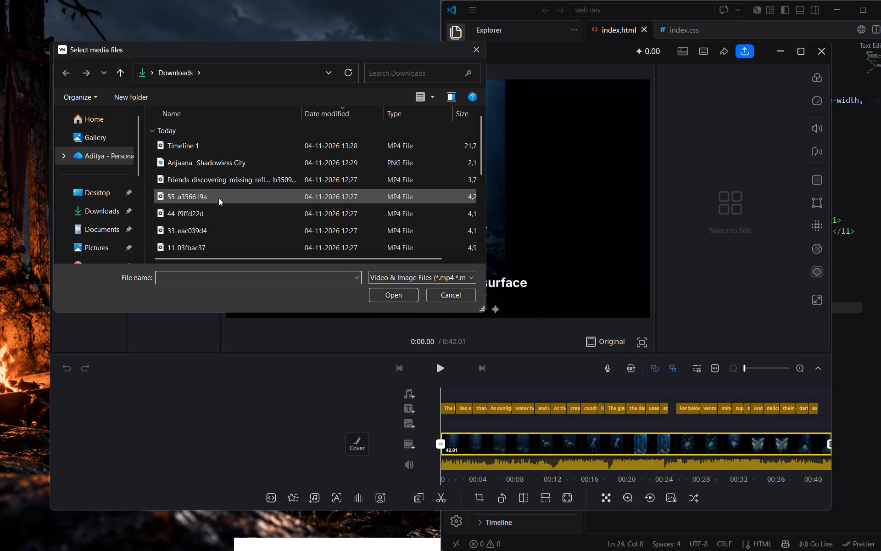
{"action": "scroll", "coordinate": [218, 198], "scroll_direction": "down", "scroll_amount": 1}
{"action": "double_click", "coordinate": [214, 229]}
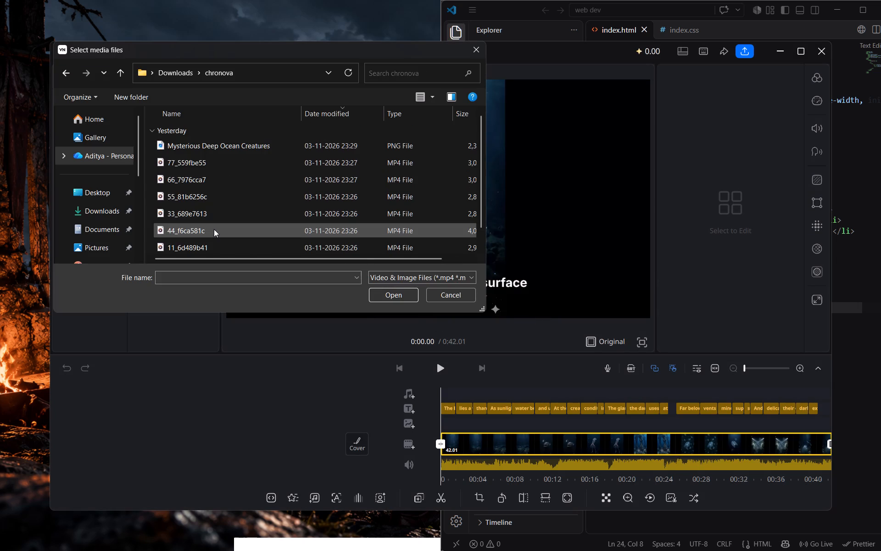
{"action": "double_click", "coordinate": [254, 148]}
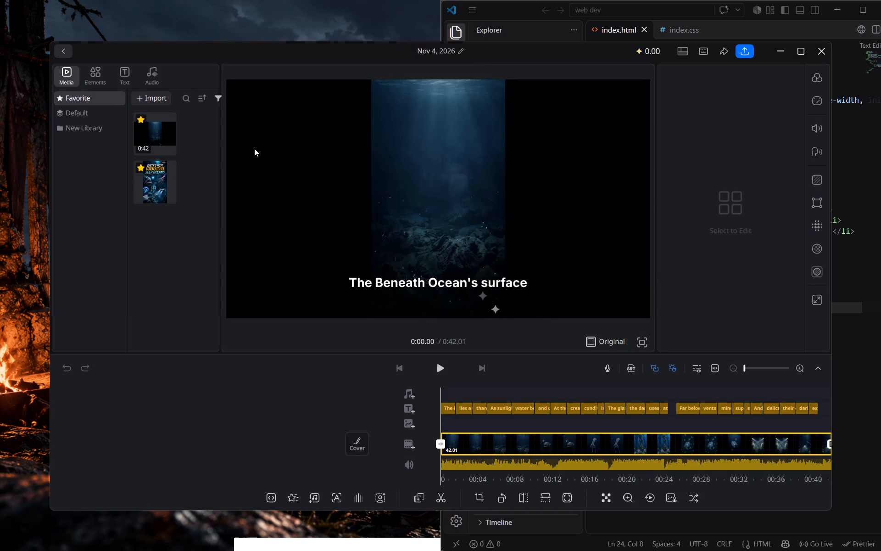
Place the imported poster image on the main video track before the 42-second ocean clip.
{"action": "left_click_drag", "start_coordinate": [141, 183], "coordinate": [443, 433]}
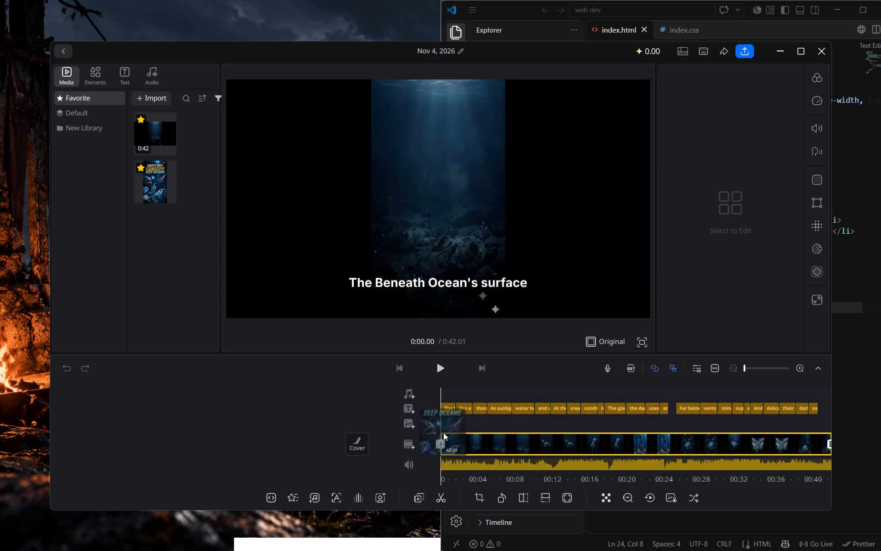
{"action": "left_click_drag", "start_coordinate": [443, 433], "coordinate": [462, 437]}
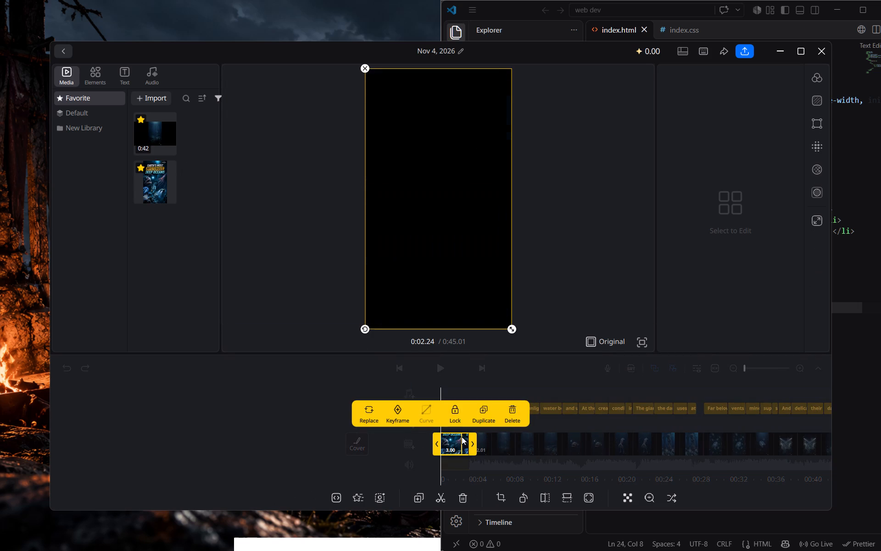
Preview the opening and trim the poster image clip at its start to about 0.1 seconds.
{"action": "left_click", "coordinate": [510, 444]}
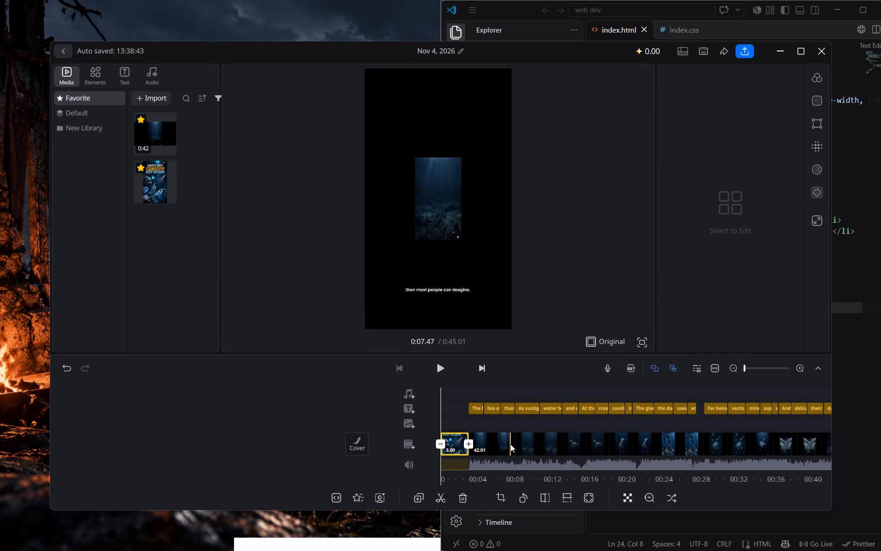
{"action": "left_click", "coordinate": [452, 439]}
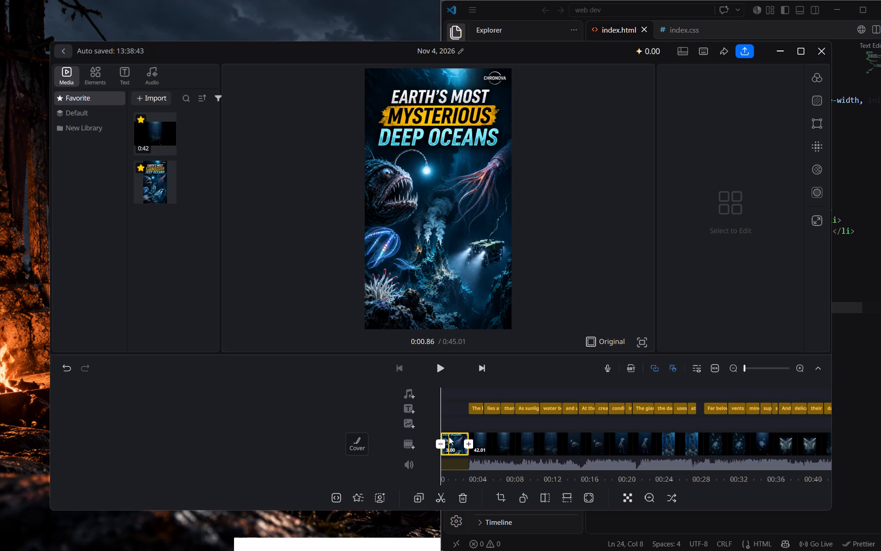
{"action": "left_click", "coordinate": [449, 437]}
{"action": "left_click_drag", "start_coordinate": [466, 436], "coordinate": [459, 437]}
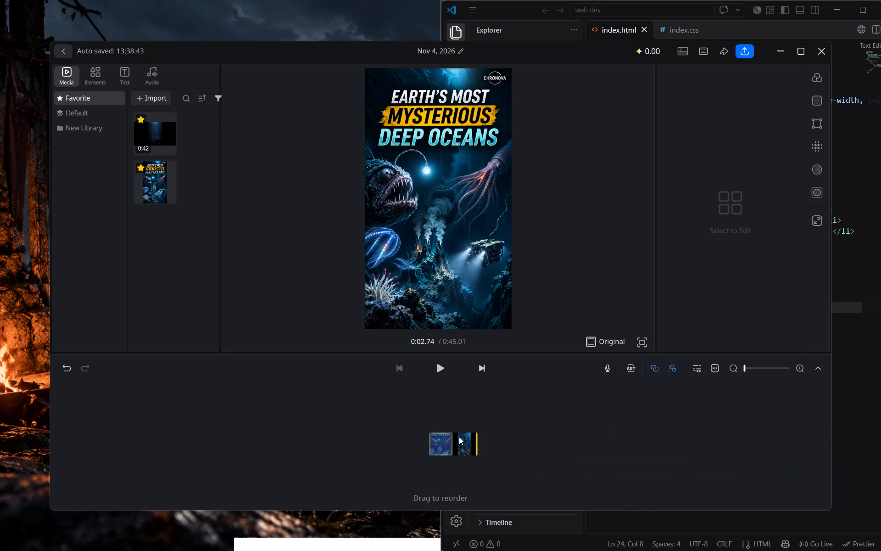
{"action": "left_click_drag", "start_coordinate": [459, 437], "coordinate": [462, 437]}
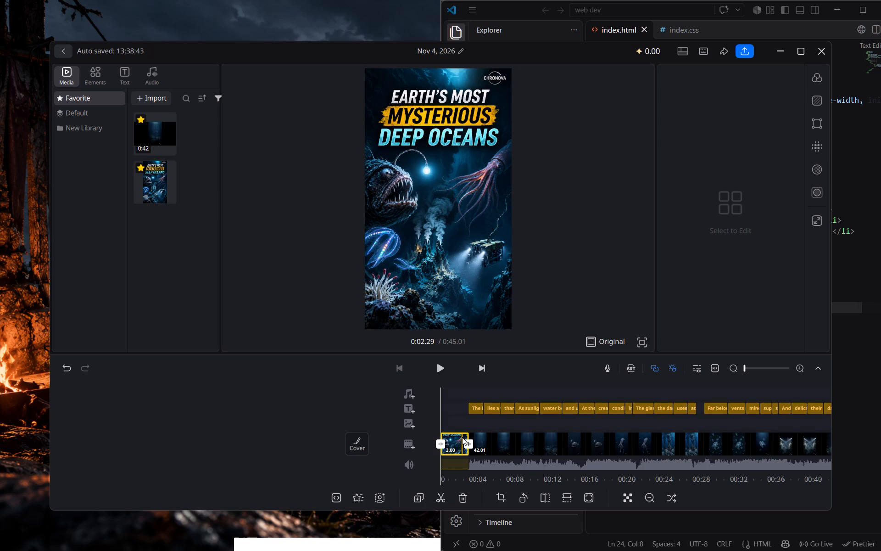
{"action": "left_click", "coordinate": [488, 449]}
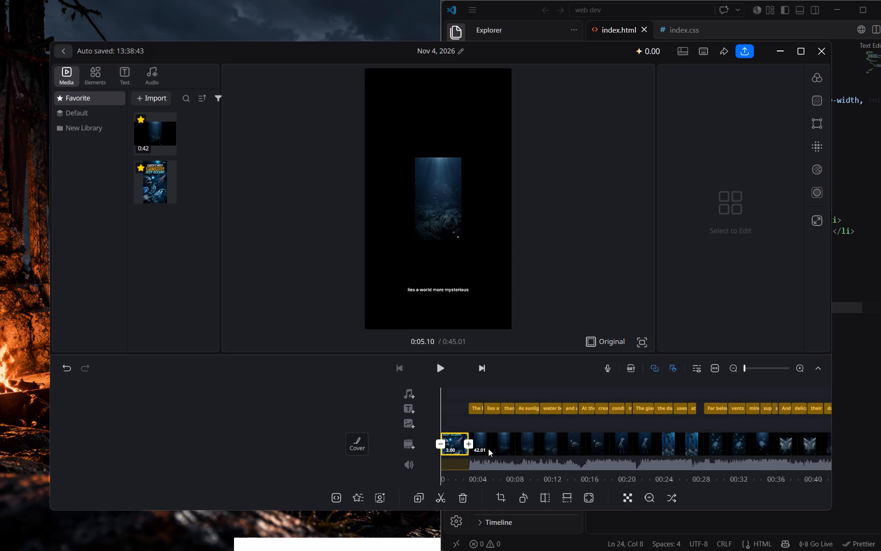
{"action": "key", "text": "space"}
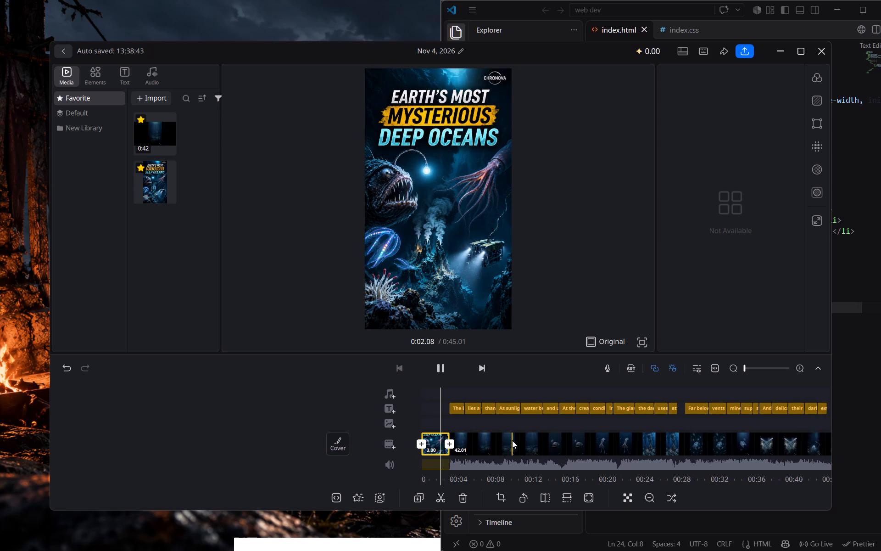
{"action": "key", "text": "space"}
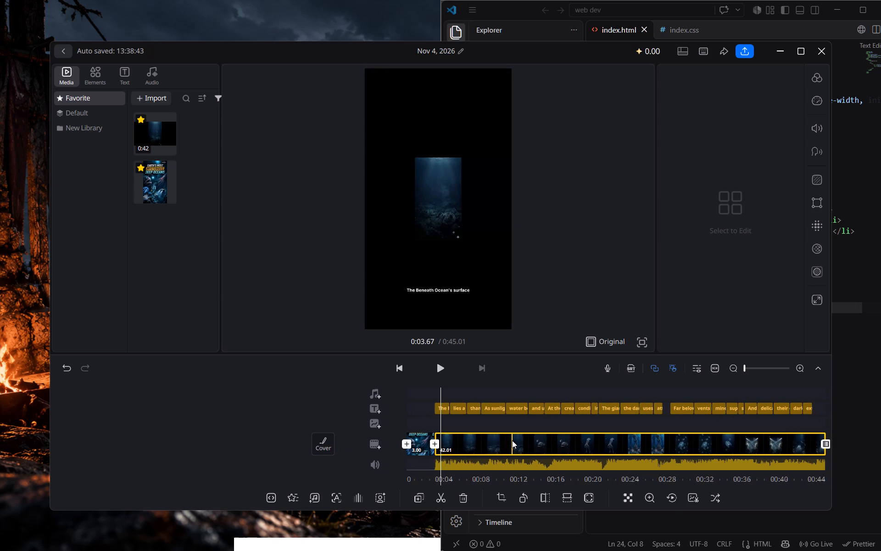
{"action": "left_click", "coordinate": [424, 448]}
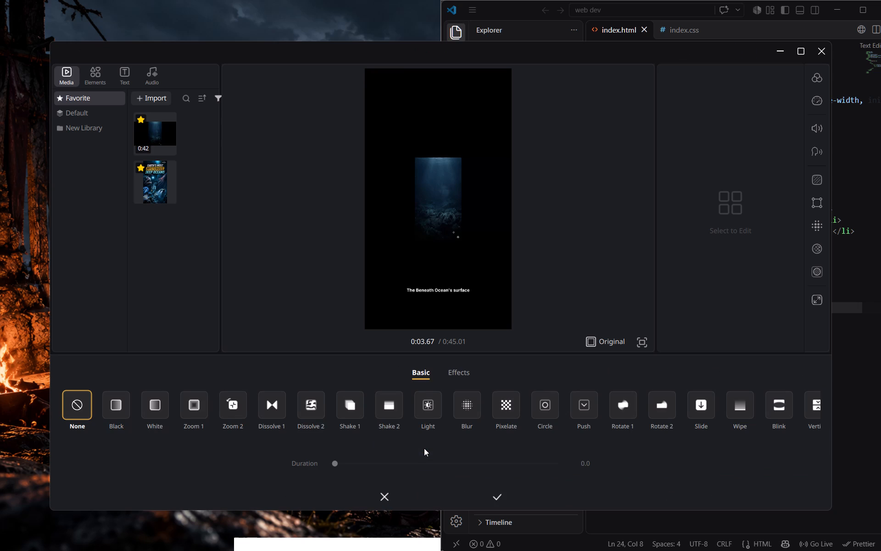
{"action": "left_click", "coordinate": [390, 489]}
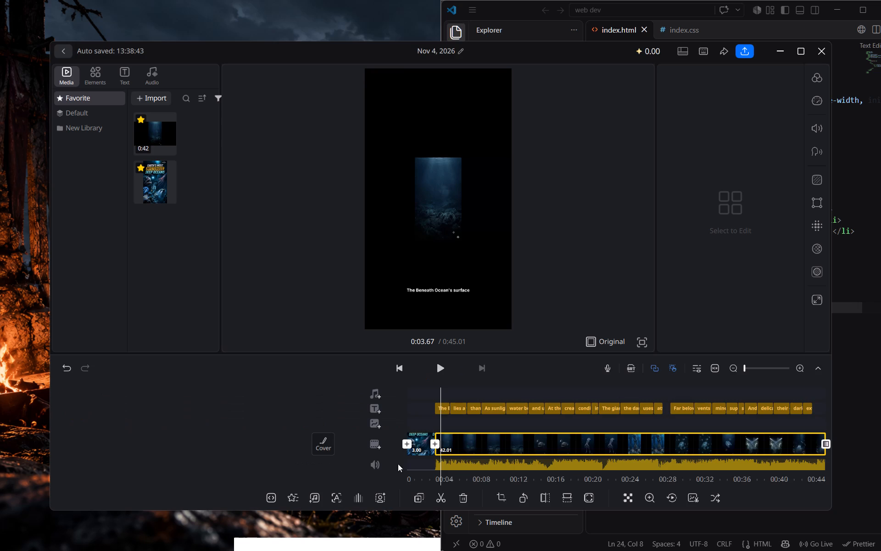
{"action": "double_click", "coordinate": [422, 436]}
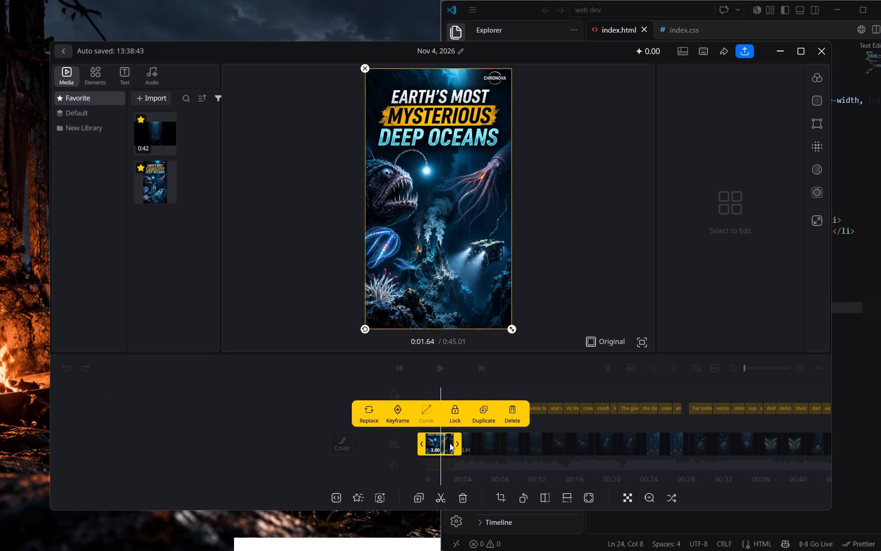
{"action": "left_click_drag", "start_coordinate": [456, 444], "coordinate": [429, 444]}
Play the opening, lengthen the poster image clip to about 0.4 seconds, and play it again.
{"action": "key", "text": "space"}
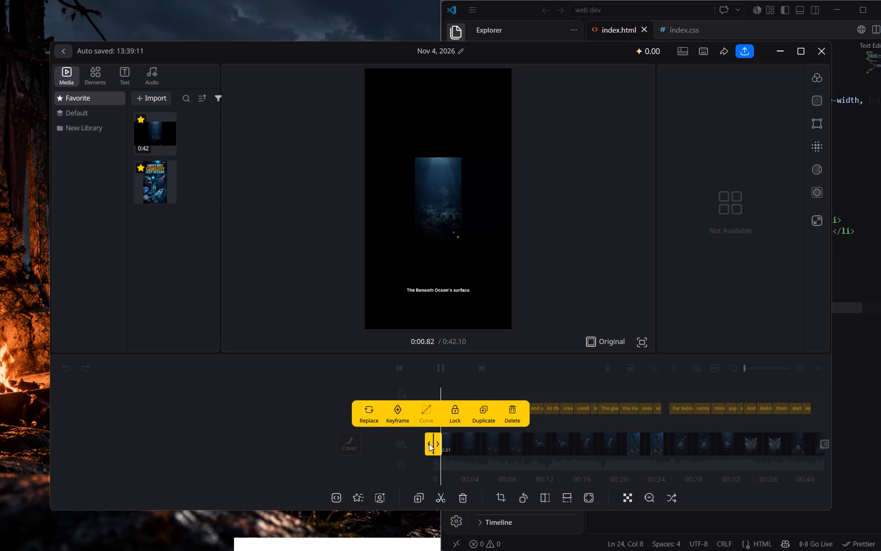
{"action": "key", "text": "Left"}
{"action": "key", "text": "Left"}
{"action": "scroll", "coordinate": [429, 444], "scroll_direction": "right", "scroll_amount": 1}
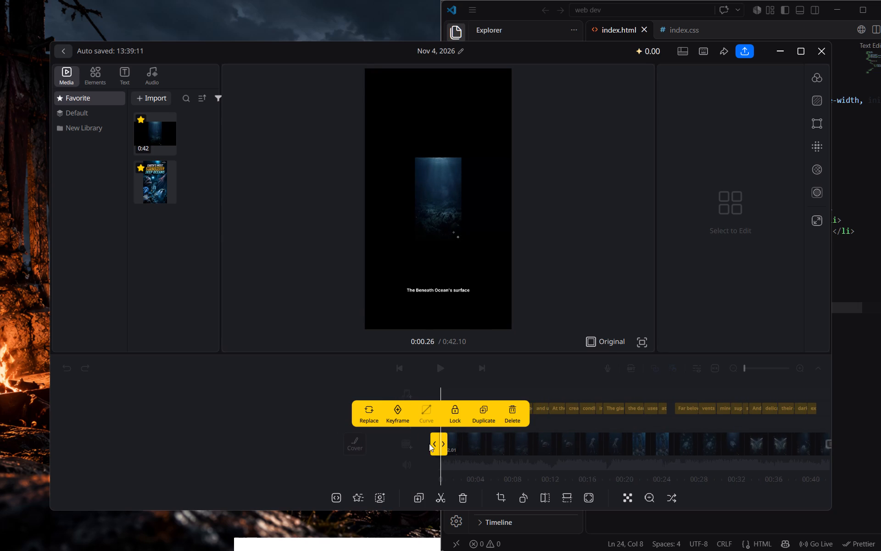
{"action": "scroll", "coordinate": [429, 444], "scroll_direction": "right", "scroll_amount": 1}
{"action": "key", "text": "space"}
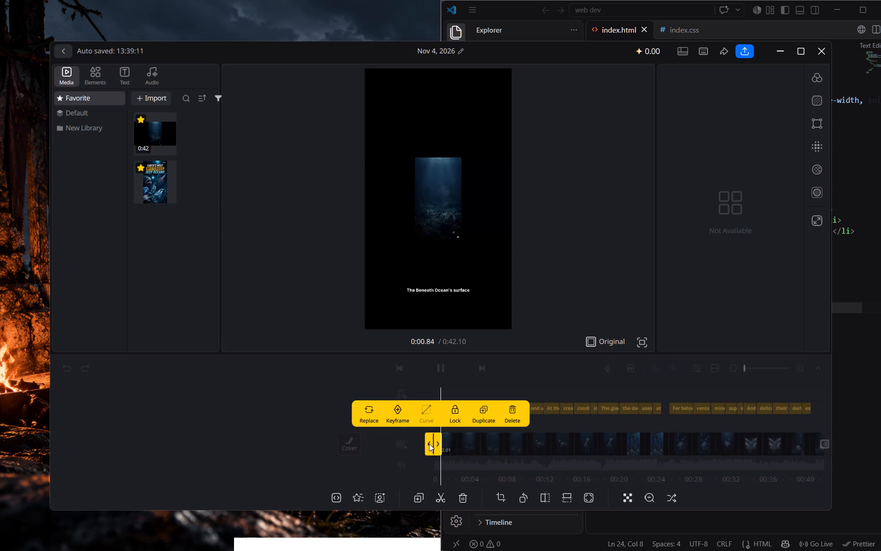
{"action": "left_click", "coordinate": [428, 443]}
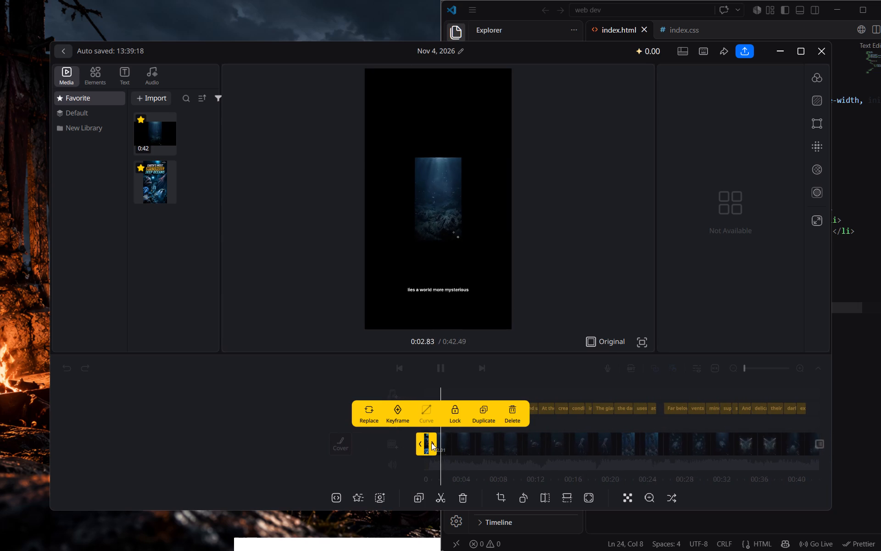
{"action": "scroll", "coordinate": [431, 443], "scroll_direction": "right", "scroll_amount": 3}
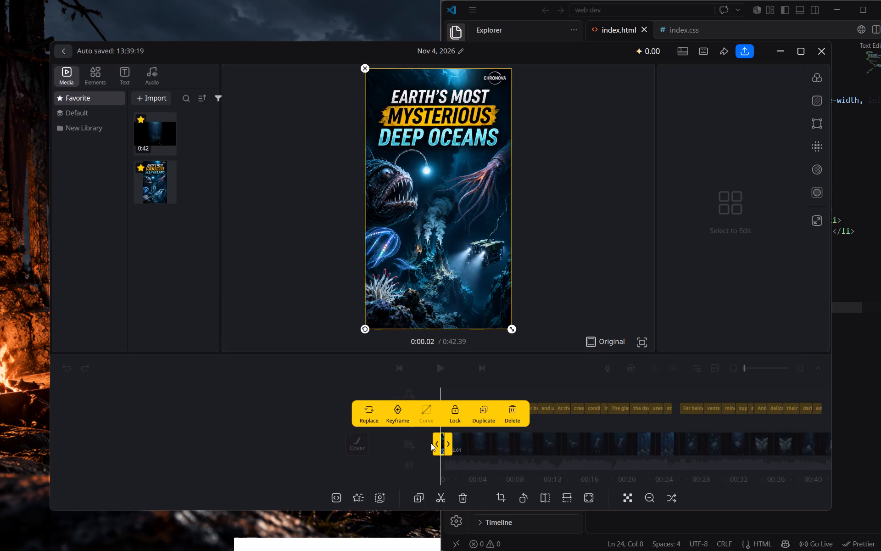
{"action": "scroll", "coordinate": [431, 443], "scroll_direction": "right", "scroll_amount": 1}
{"action": "key", "text": "space"}
{"action": "key", "text": "space"}
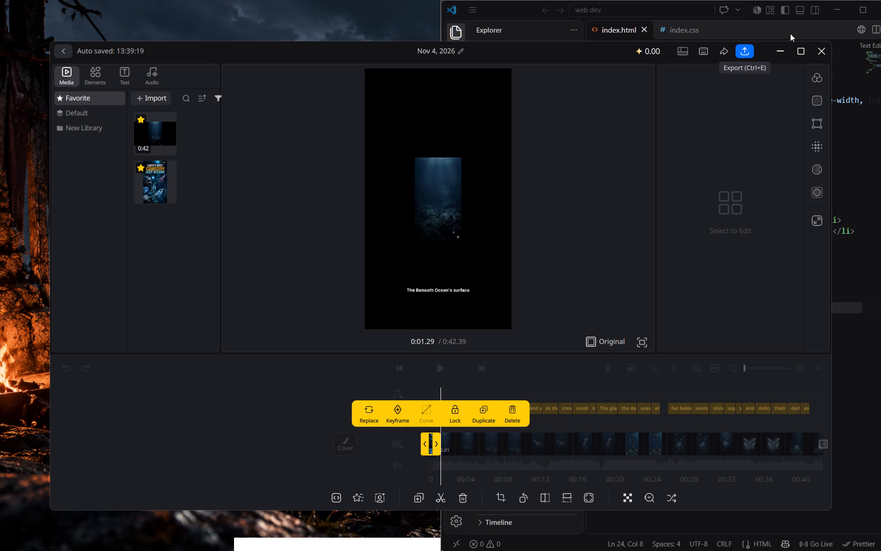
Close the VN editor and the Visual Studio Code window.
{"action": "left_click", "coordinate": [817, 51]}
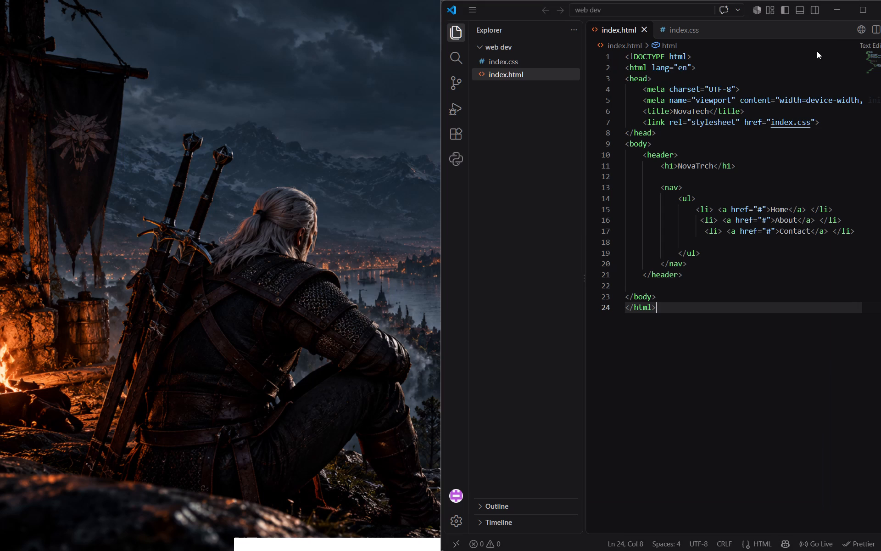
{"action": "left_click", "coordinate": [877, 10]}
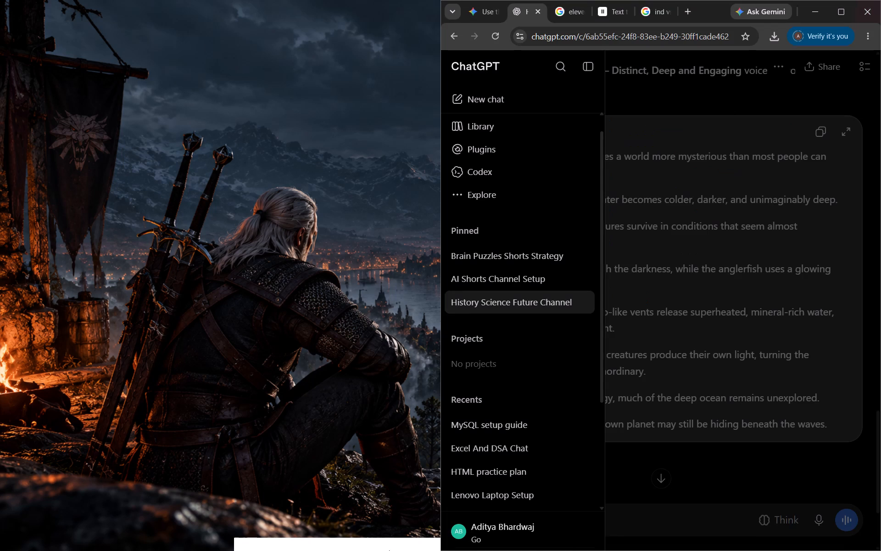
Switch to DaVinci Resolve and open New Project 1 from the Project Manager.
{"action": "left_click", "coordinate": [557, 540]}
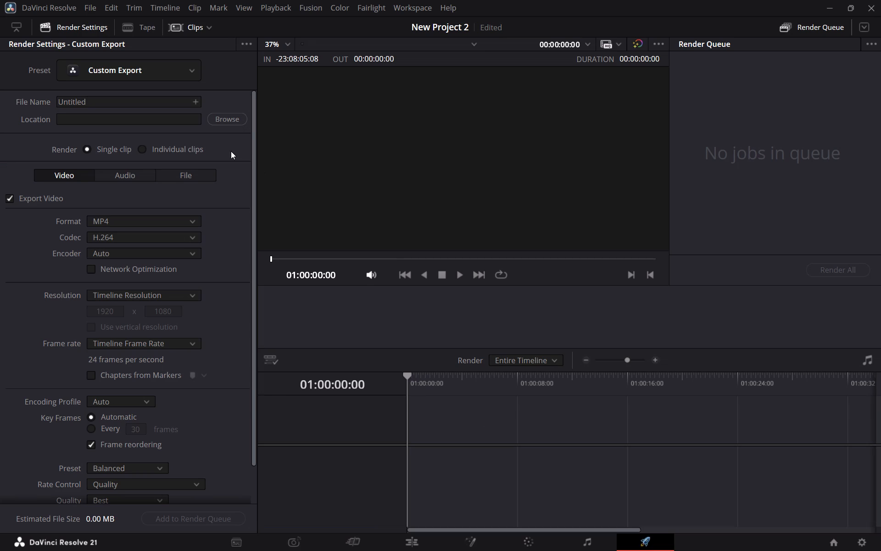
{"action": "left_click", "coordinate": [83, 9]}
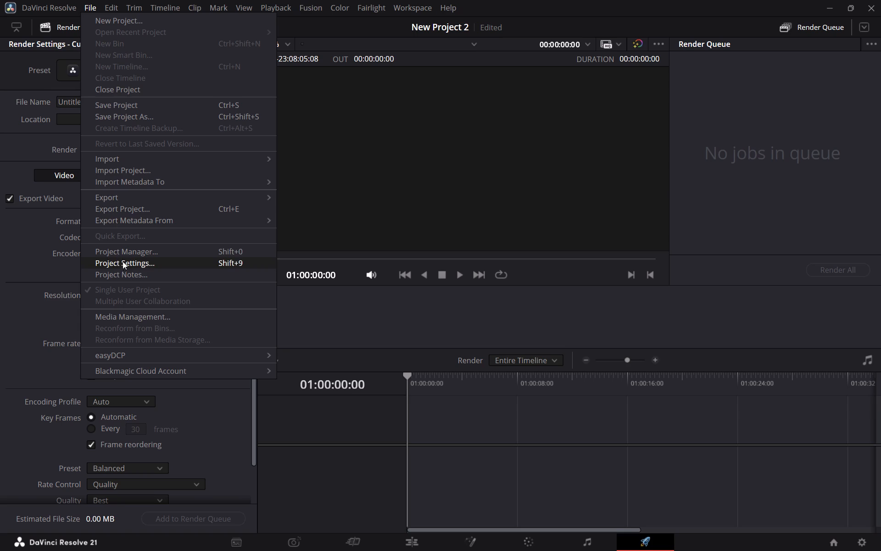
{"action": "left_click", "coordinate": [128, 255]}
{"action": "double_click", "coordinate": [301, 164]}
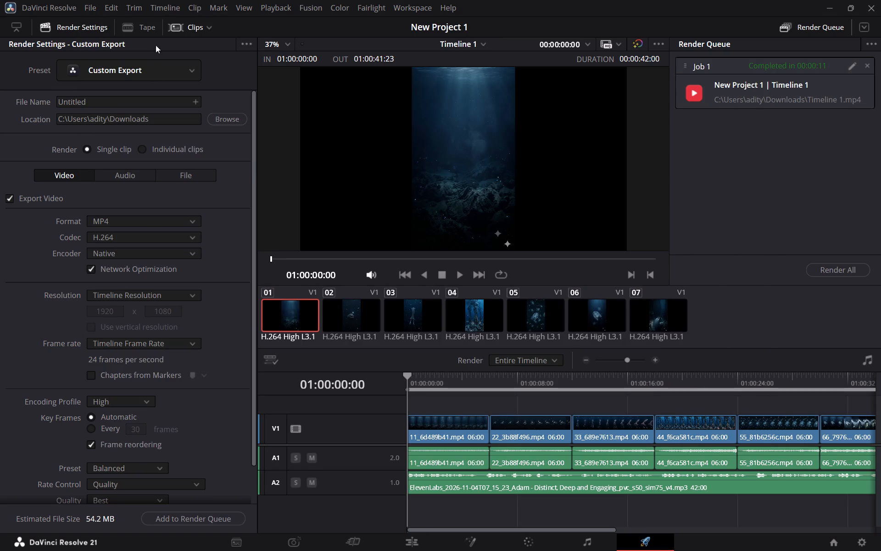
On the Photo page, import the Mysterious Deep Ocean Creatures image from Downloads > chronova into the chronova bin.
{"action": "left_click", "coordinate": [290, 542]}
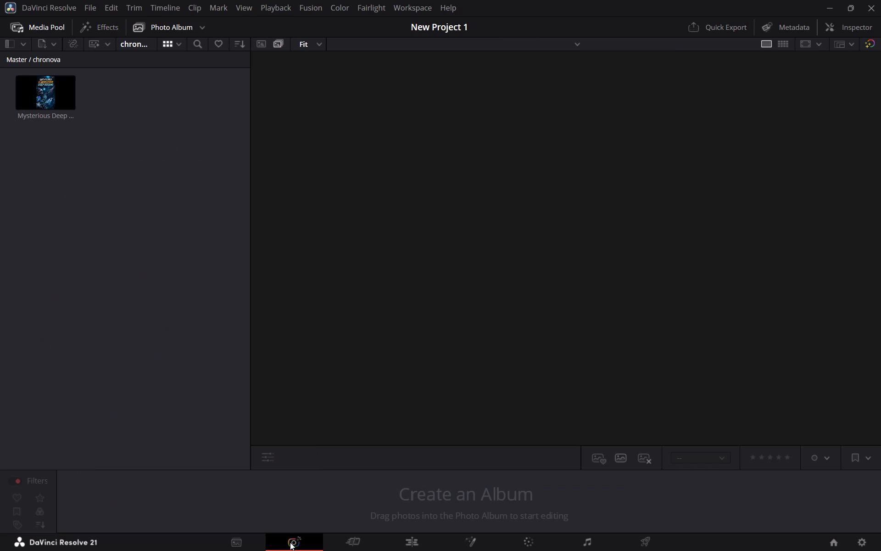
{"action": "left_click", "coordinate": [52, 44]}
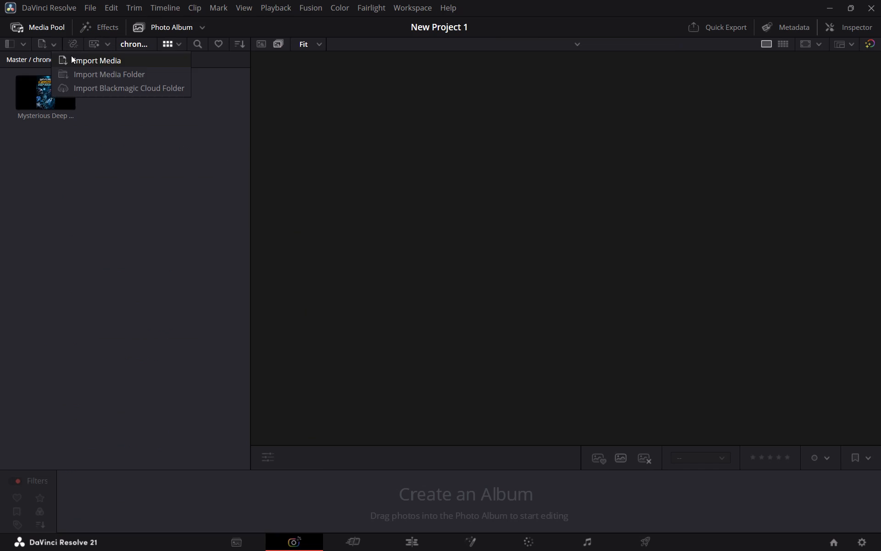
{"action": "left_click", "coordinate": [71, 56]}
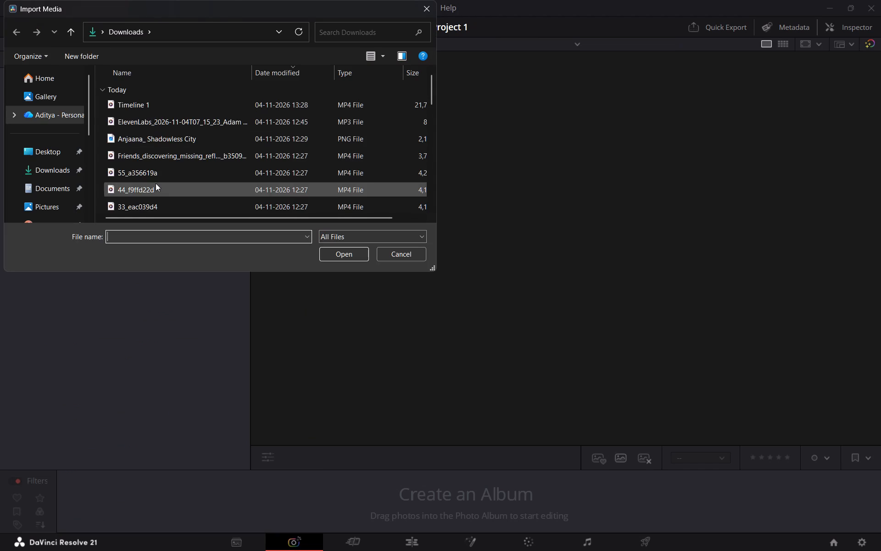
{"action": "scroll", "coordinate": [156, 183], "scroll_direction": "down", "scroll_amount": 1}
{"action": "double_click", "coordinate": [173, 161]}
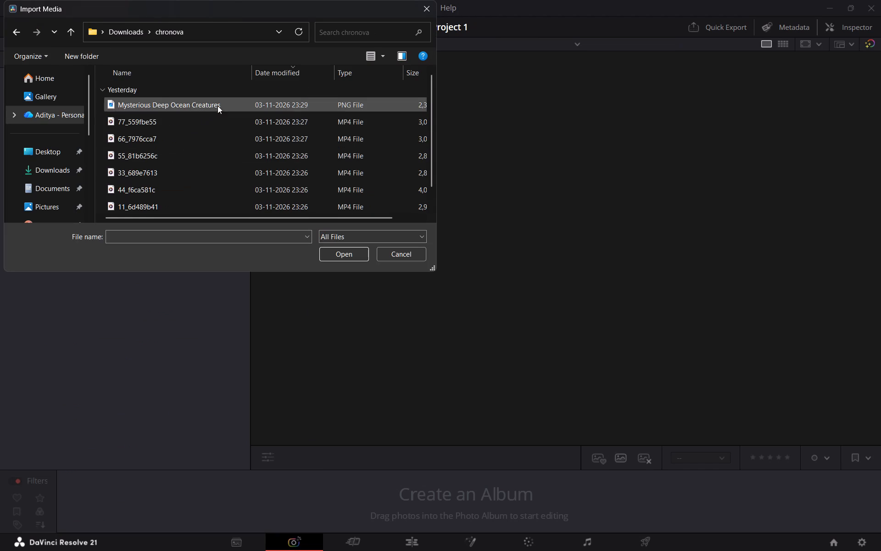
{"action": "double_click", "coordinate": [224, 102]}
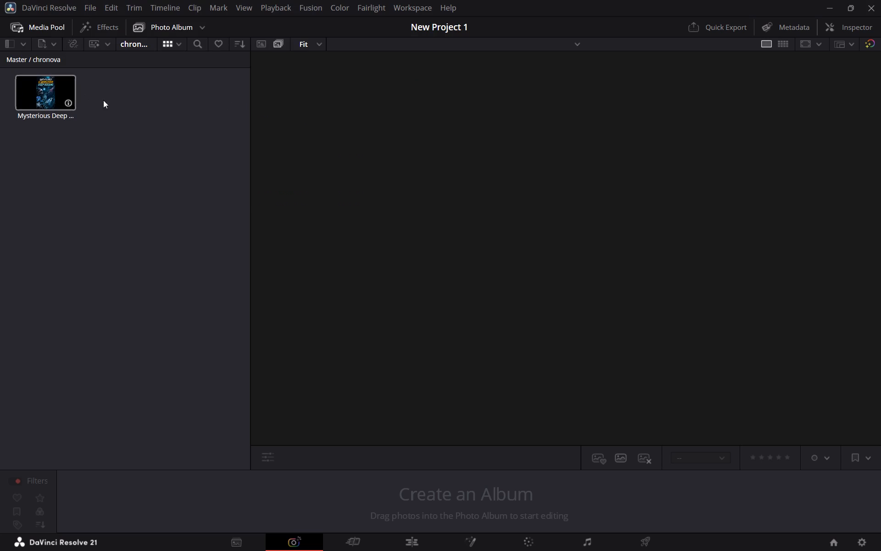
Show Timeline 1 on the Cut page.
{"action": "left_click", "coordinate": [358, 534]}
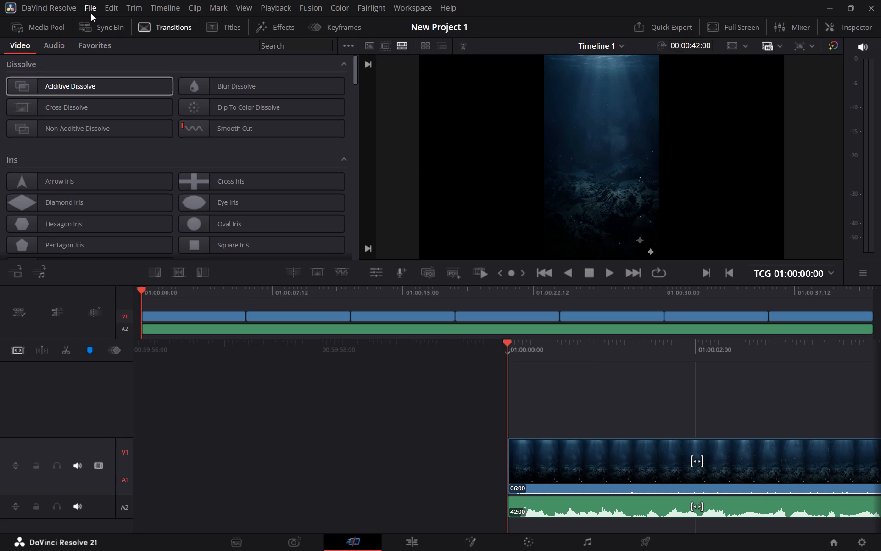
Import the Mysterious Deep Ocean Creatures image again from Downloads > chronova and insert it at the start of Timeline 1's V1 track, before the first clip.
{"action": "left_click", "coordinate": [49, 28]}
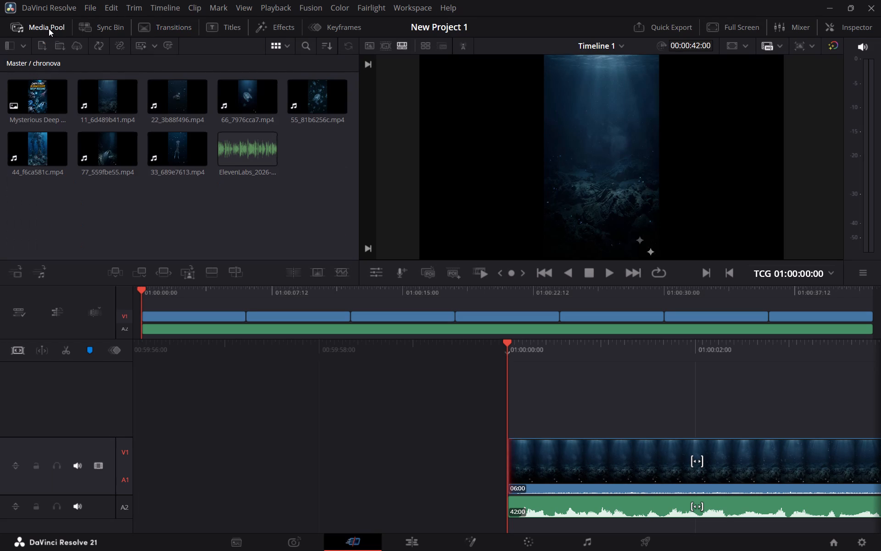
{"action": "left_click", "coordinate": [42, 48]}
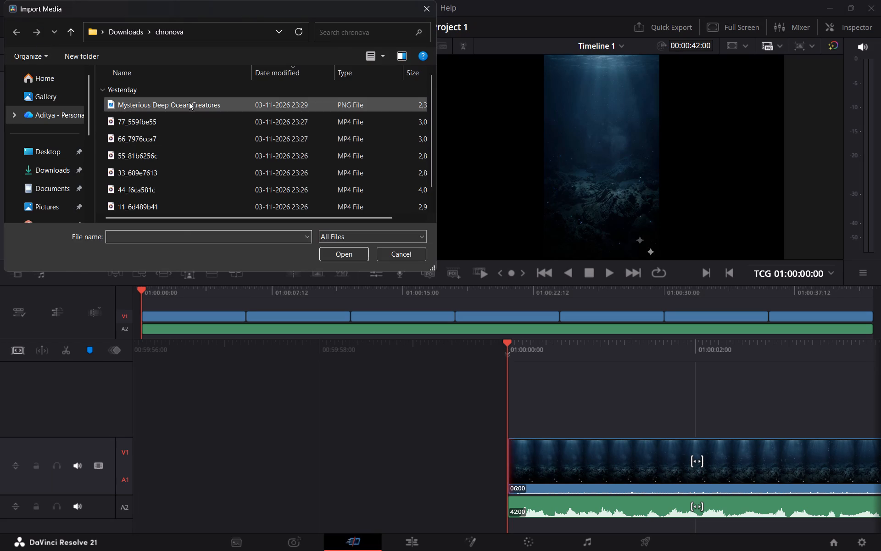
{"action": "double_click", "coordinate": [189, 102]}
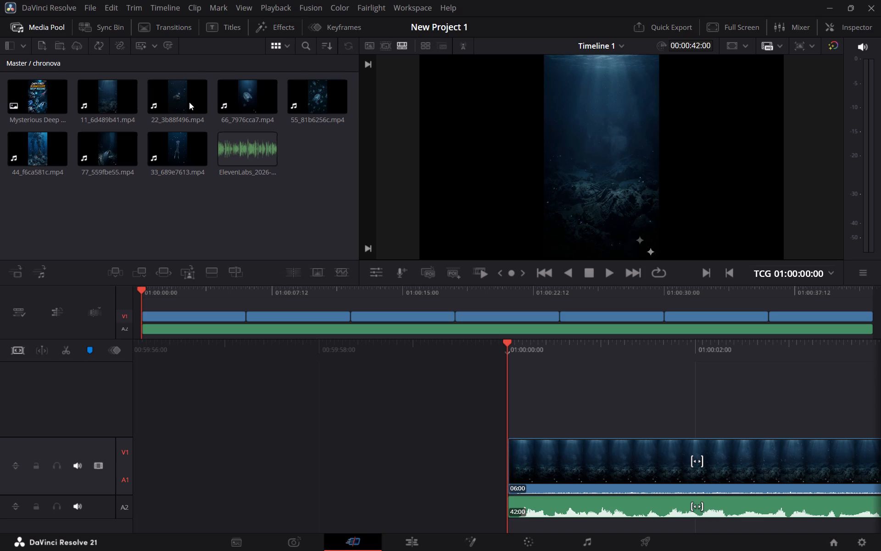
{"action": "left_click_drag", "start_coordinate": [32, 99], "coordinate": [75, 82]}
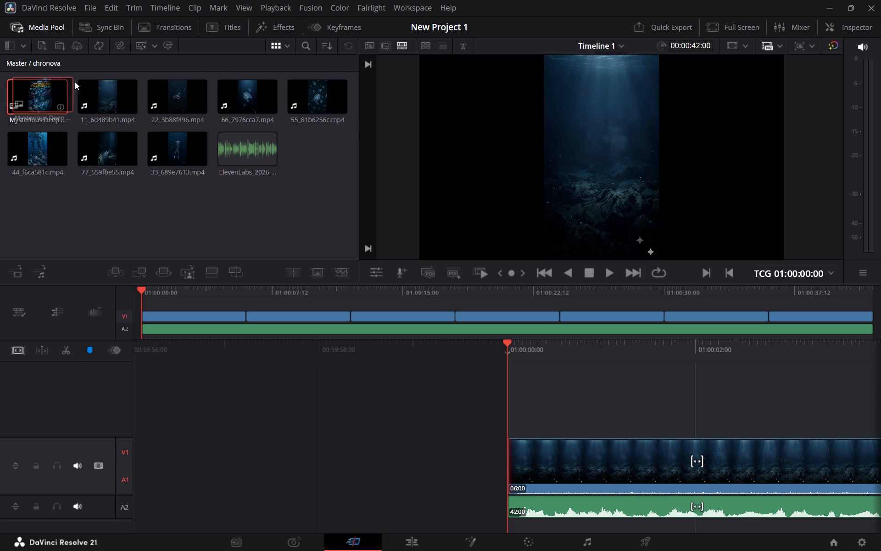
{"action": "left_click_drag", "start_coordinate": [75, 82], "coordinate": [458, 440]}
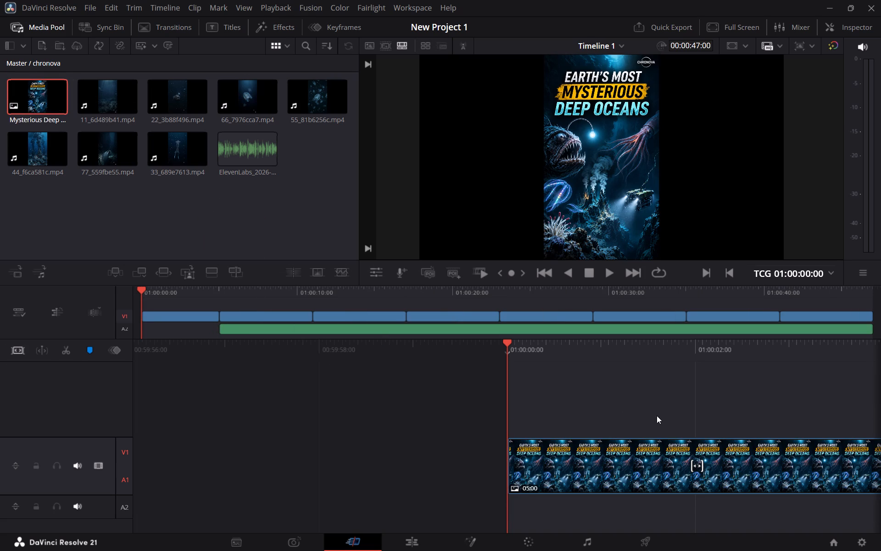
{"action": "scroll", "coordinate": [645, 472], "scroll_direction": "left", "scroll_amount": 2}
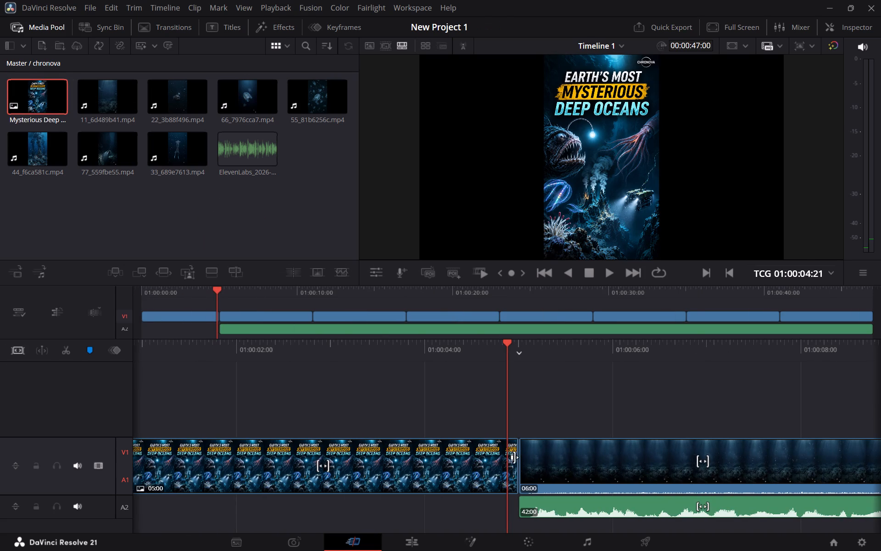
Trim the end of the Mysterious Deep Ocean Creatures image at the start of Timeline 1 to about 3 frames, keeping the following clips adjacent.
{"action": "left_click", "coordinate": [516, 457]}
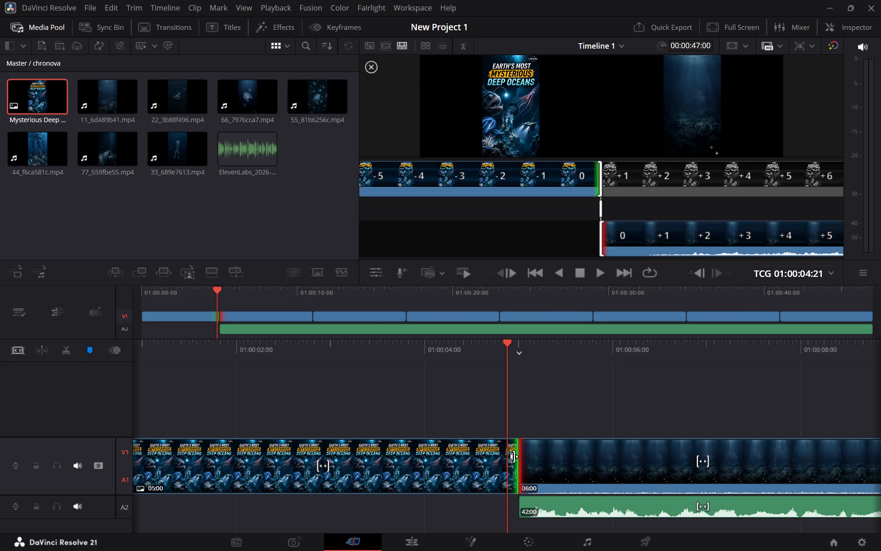
{"action": "left_click_drag", "start_coordinate": [514, 456], "coordinate": [230, 455]}
{"action": "scroll", "coordinate": [252, 460], "scroll_direction": "right", "scroll_amount": 1}
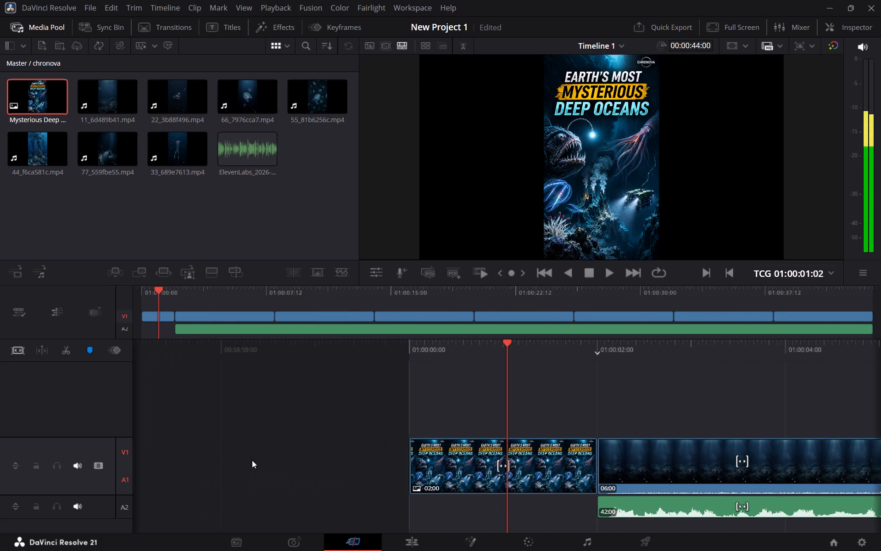
{"action": "scroll", "coordinate": [252, 460], "scroll_direction": "right", "scroll_amount": 1}
{"action": "left_click_drag", "start_coordinate": [603, 462], "coordinate": [426, 477]}
{"action": "left_click", "coordinate": [477, 502]}
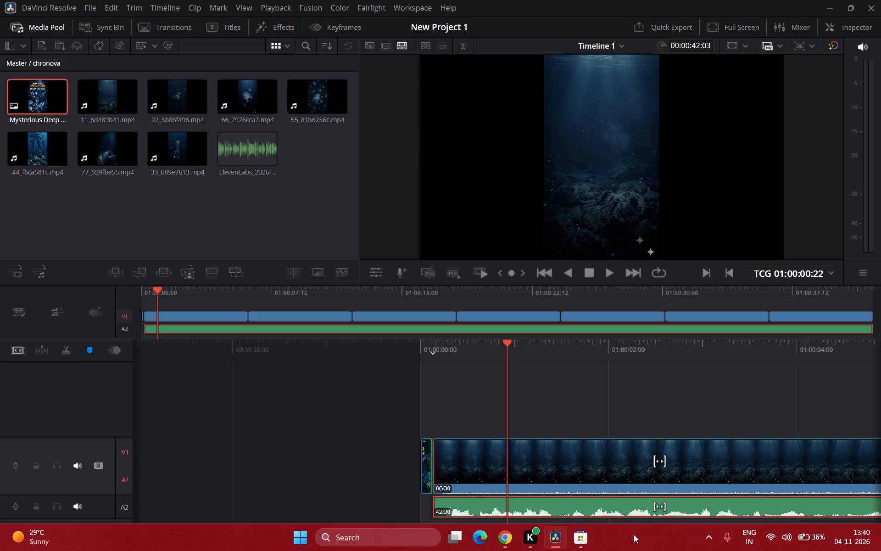
On the Deliver page, add the entire Timeline 1 to the render queue as an H.264 MP4 in Downloads, replacing the existing file.
{"action": "left_click", "coordinate": [646, 540]}
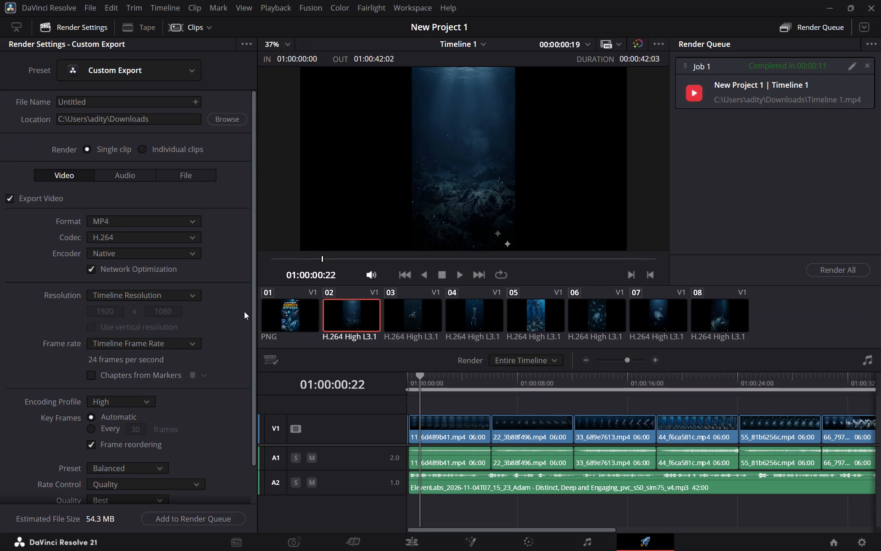
{"action": "scroll", "coordinate": [492, 439], "scroll_direction": "right", "scroll_amount": 6}
{"action": "scroll", "coordinate": [435, 434], "scroll_direction": "right", "scroll_amount": 2}
{"action": "left_click", "coordinate": [286, 318]}
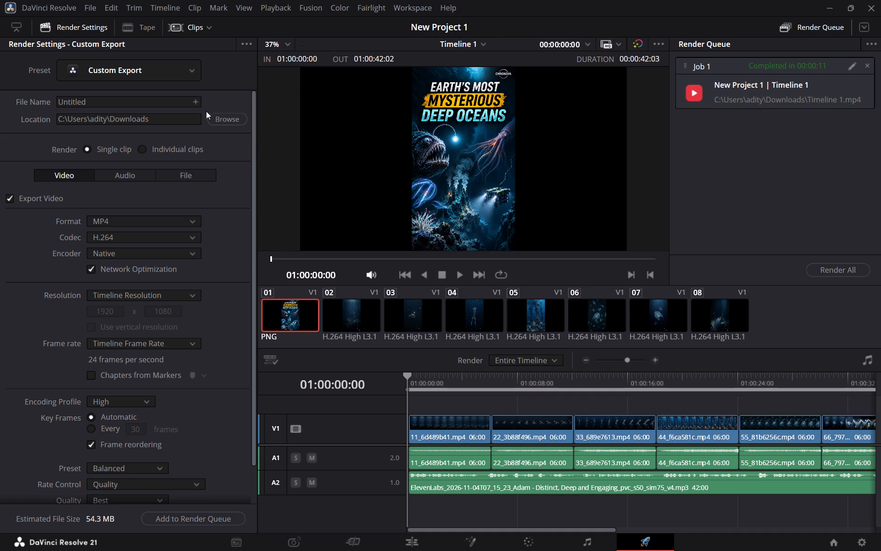
{"action": "left_click", "coordinate": [219, 114]}
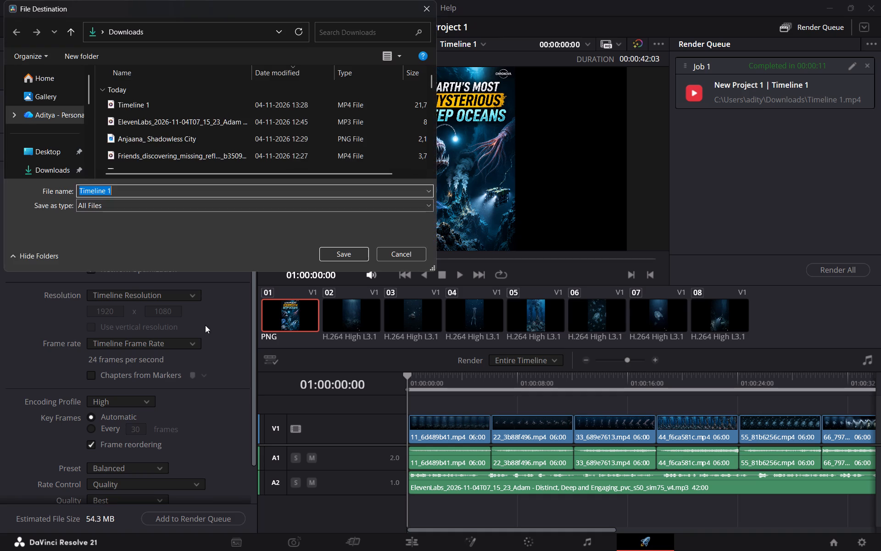
{"action": "left_click", "coordinate": [429, 11]}
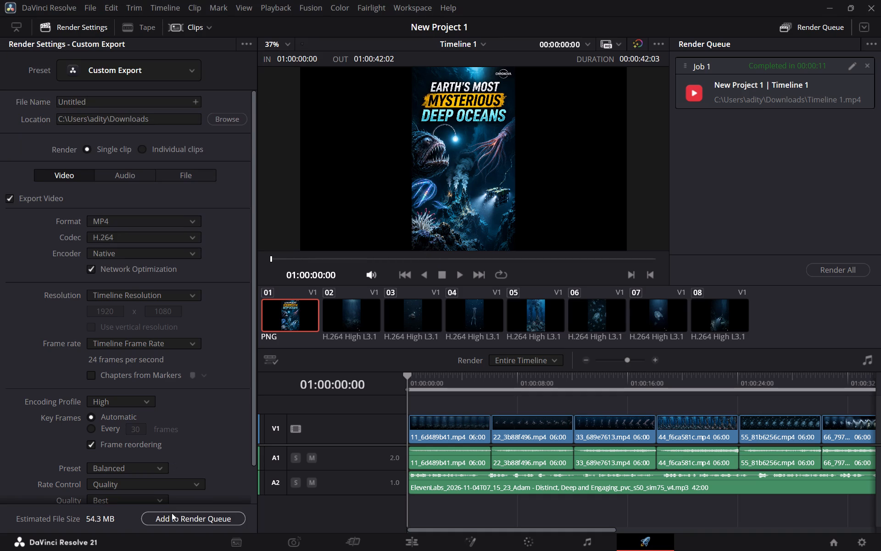
{"action": "left_click", "coordinate": [193, 523]}
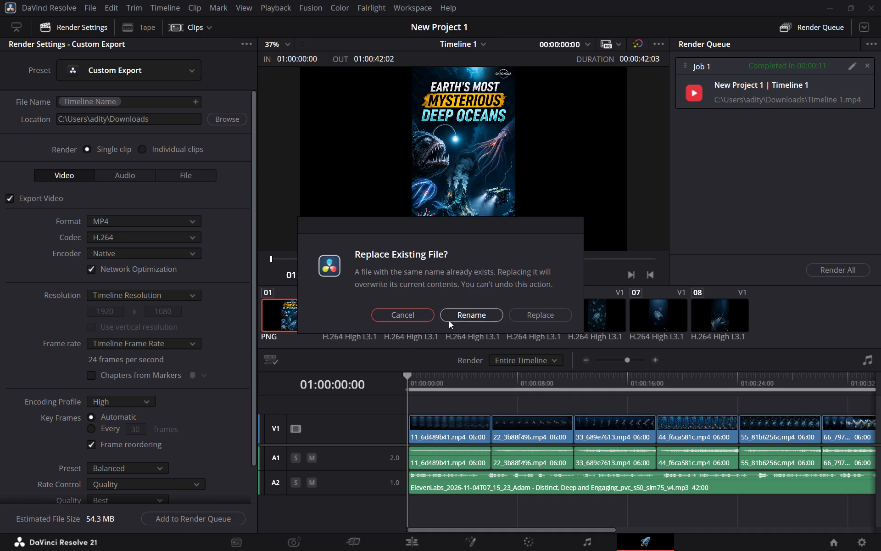
{"action": "left_click", "coordinate": [518, 311]}
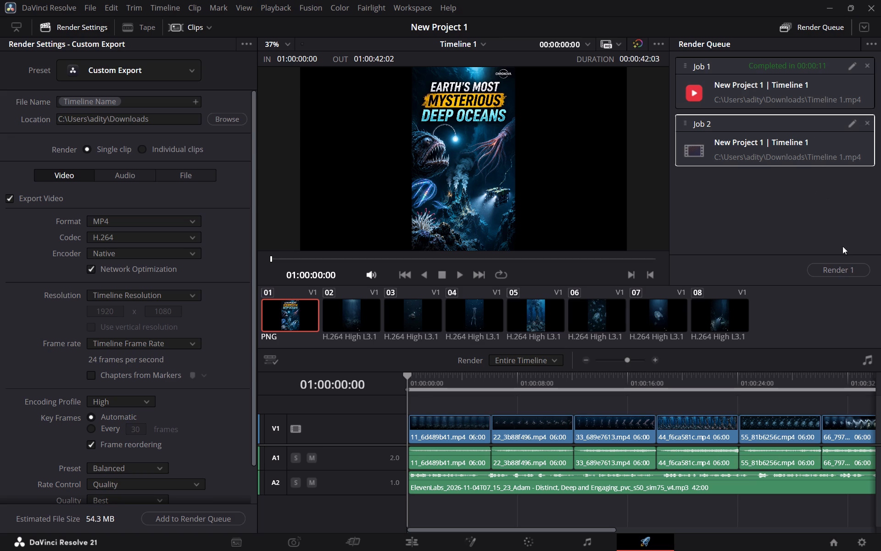
Start rendering Job 2 of Timeline 1 from the render queue.
{"action": "left_click", "coordinate": [847, 265]}
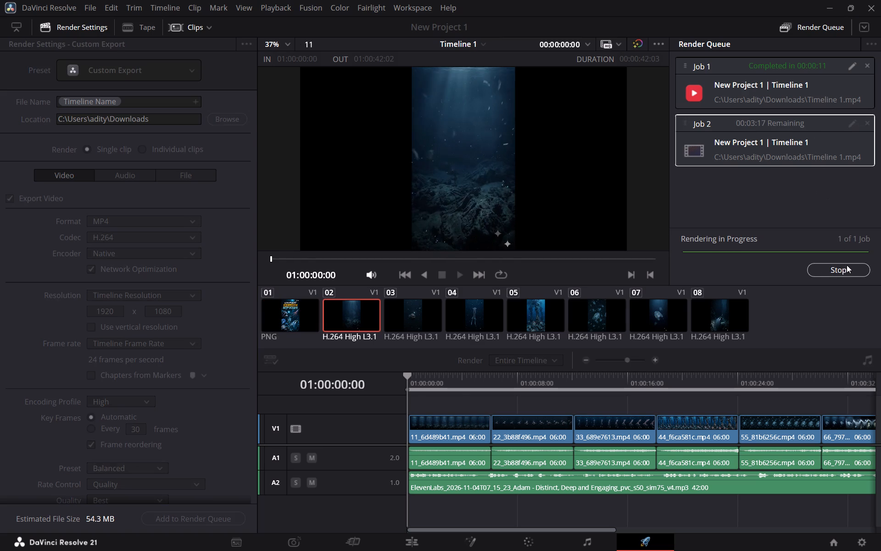
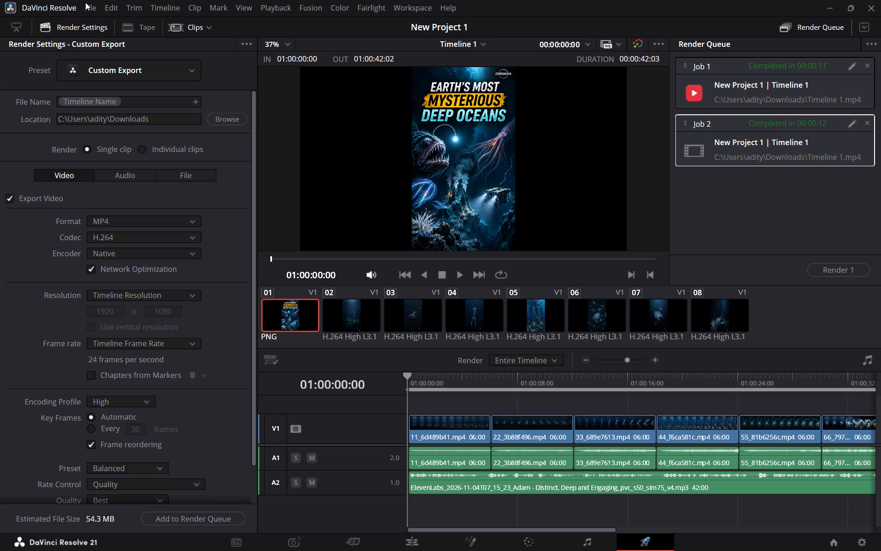
{"action": "left_click", "coordinate": [99, 6]}
{"action": "left_click", "coordinate": [103, 21]}
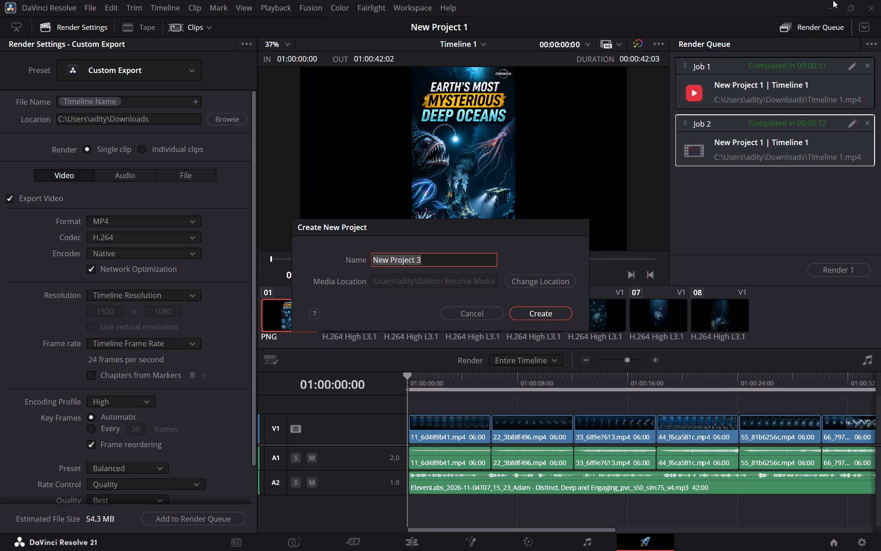
{"action": "left_click", "coordinate": [832, 3]}
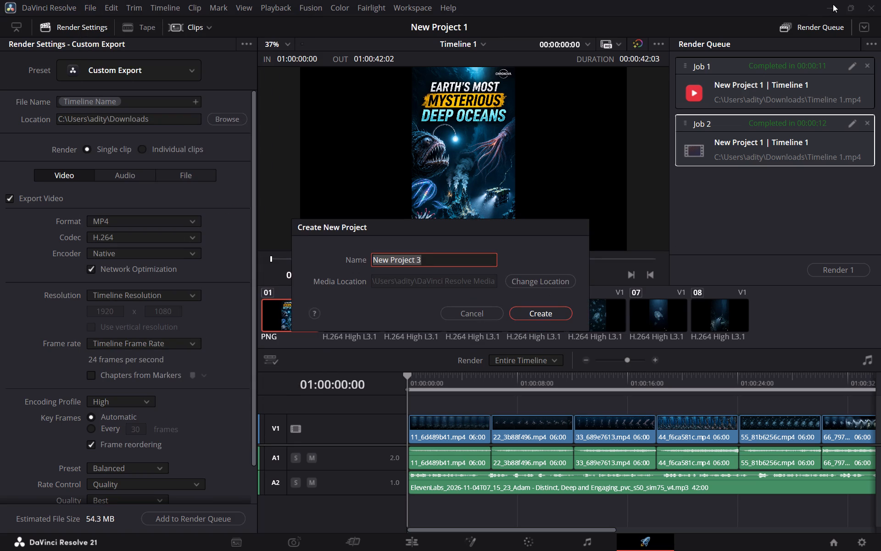
{"action": "left_click", "coordinate": [833, 3]}
{"action": "left_click", "coordinate": [88, 7]}
{"action": "left_click", "coordinate": [538, 310]}
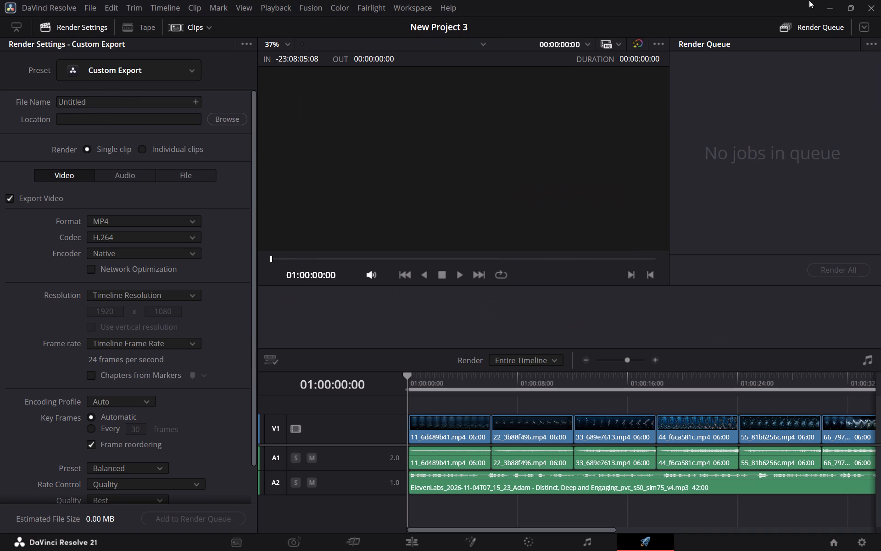